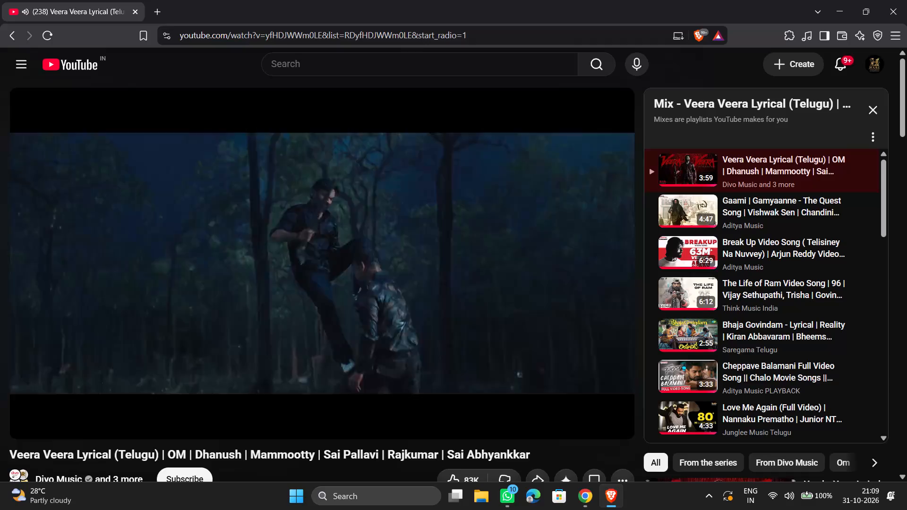
Close the Brave browser window playing the YouTube video.
click(312, 213)
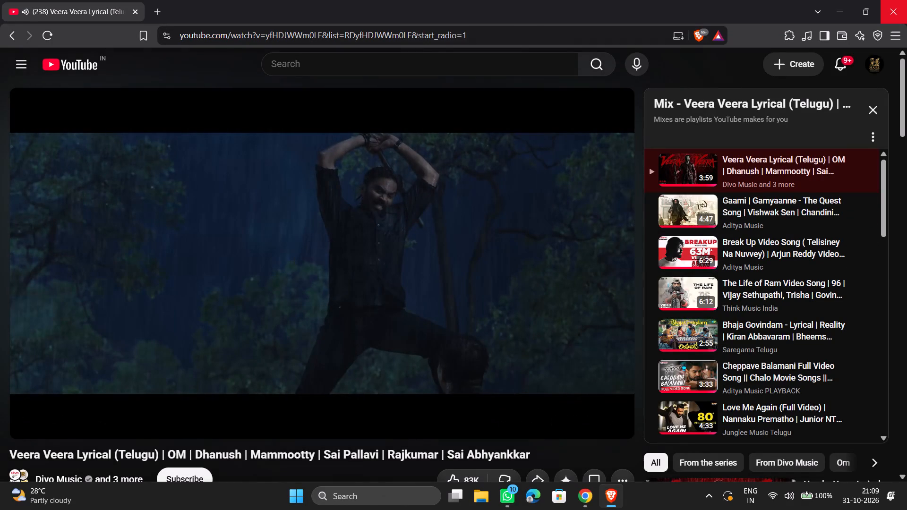
click(895, 12)
Launch the pinned app labelled "isko run krwana hai" from Windows.
click(576, 219)
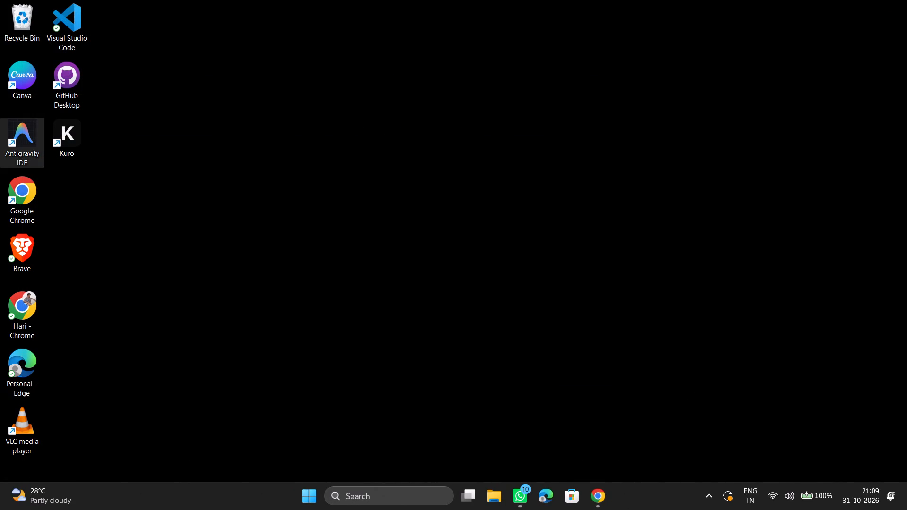
click(316, 484)
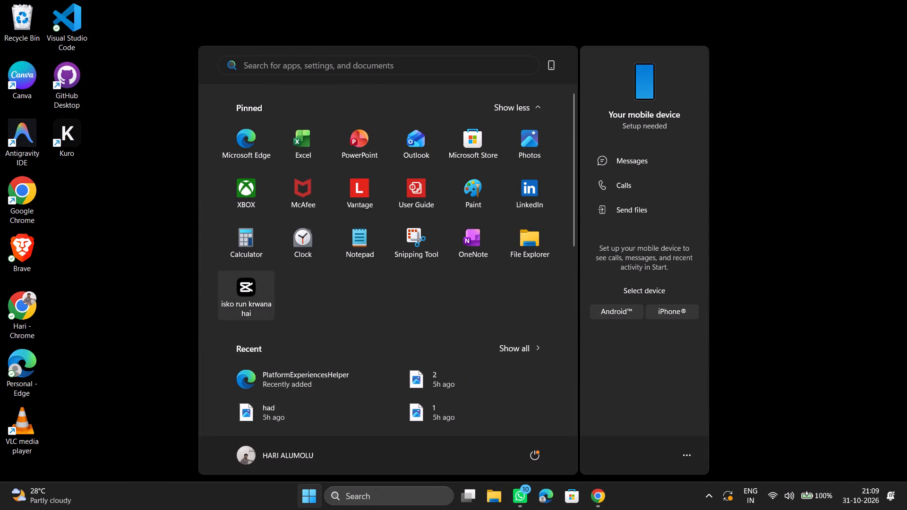
double_click(253, 286)
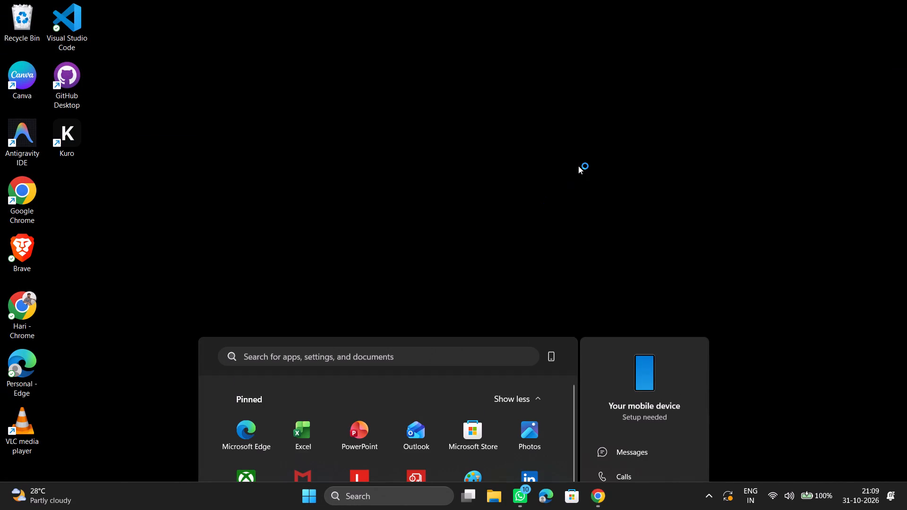
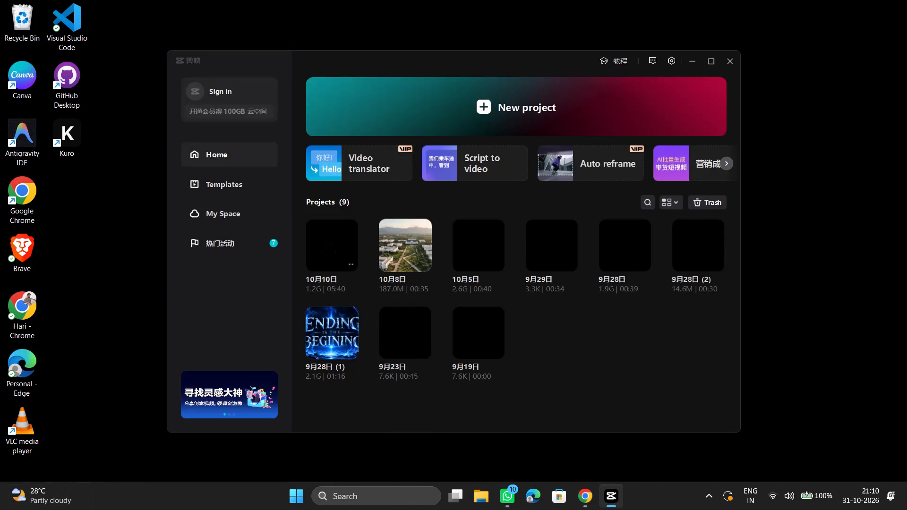
Open the existing project 10月10日 from the project list.
click(337, 254)
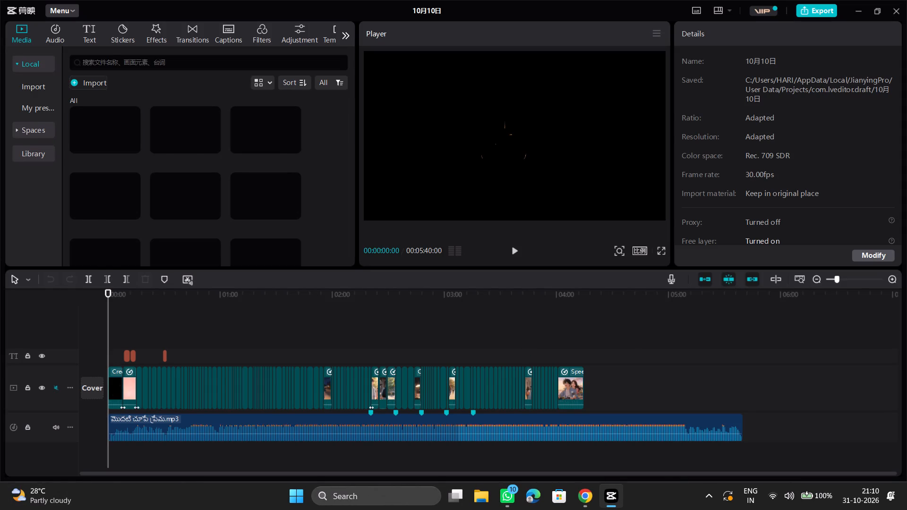
Play the closing section of the timeline from around the four-minute mark through the end of the last video clip.
click(588, 333)
click(568, 325)
double_click(563, 324)
double_click(558, 323)
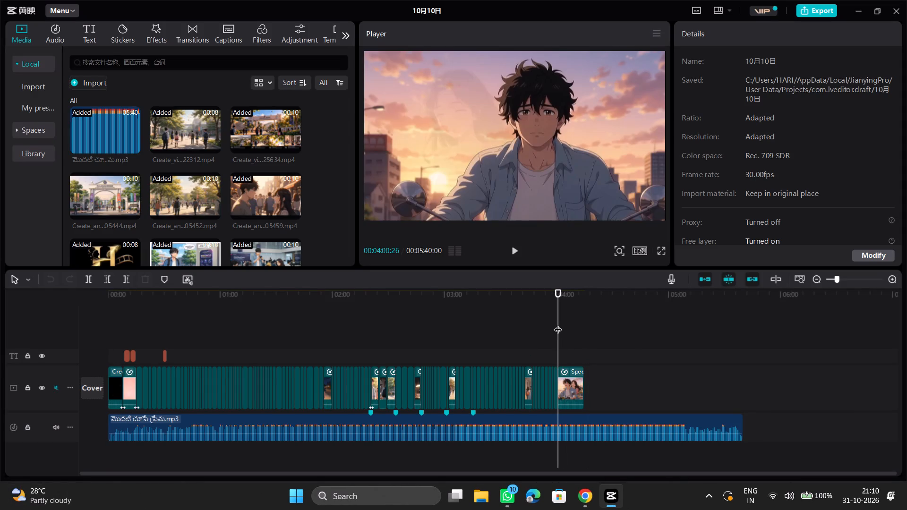
click(551, 322)
key(space)
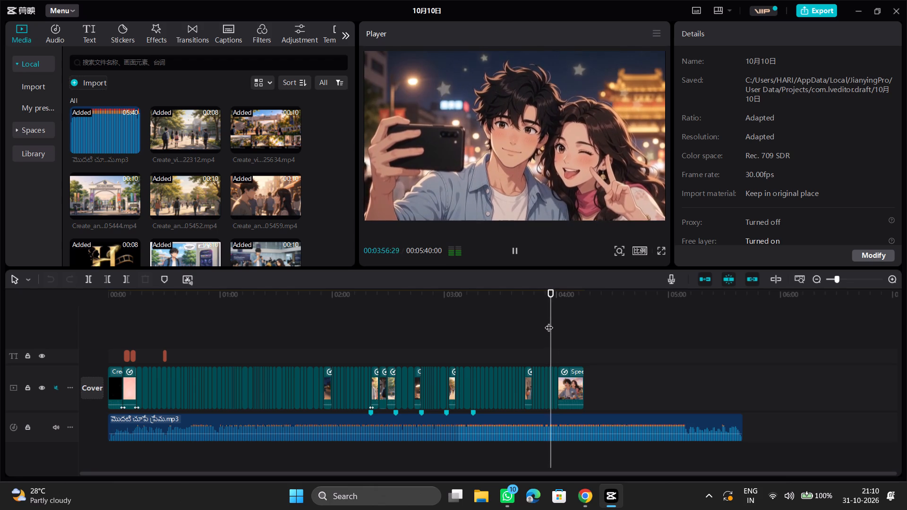
click(553, 335)
click(556, 337)
key(space)
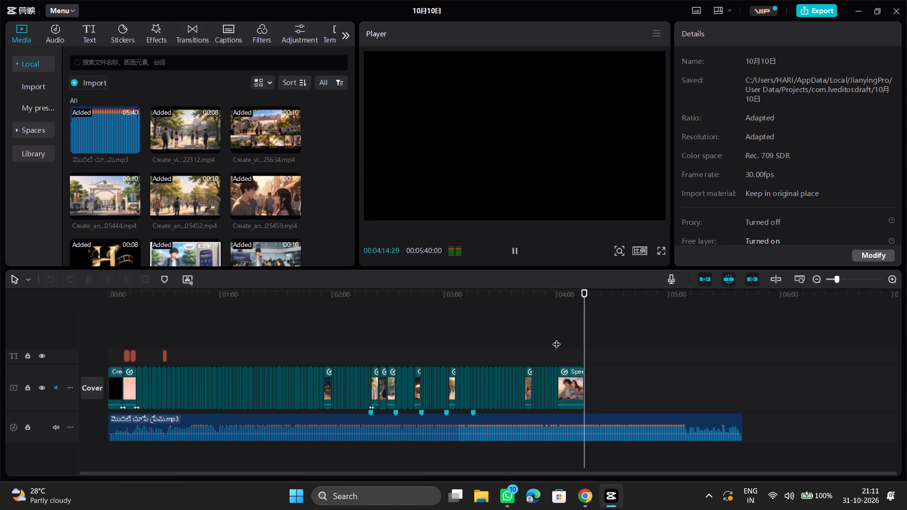
Step back frame by frame to about 00:04:14:09 near the end of the last video clip and replay the ending.
key(Left)
key(Left)
key(Left)
key(Left)
key(Left)
key(Left)
key(Left)
key(Left)
key(Left)
key(Left)
key(Left)
key(Left)
key(Left)
key(Left)
key(Left)
key(Left)
key(Left)
key(Left)
key(Left)
key(Left)
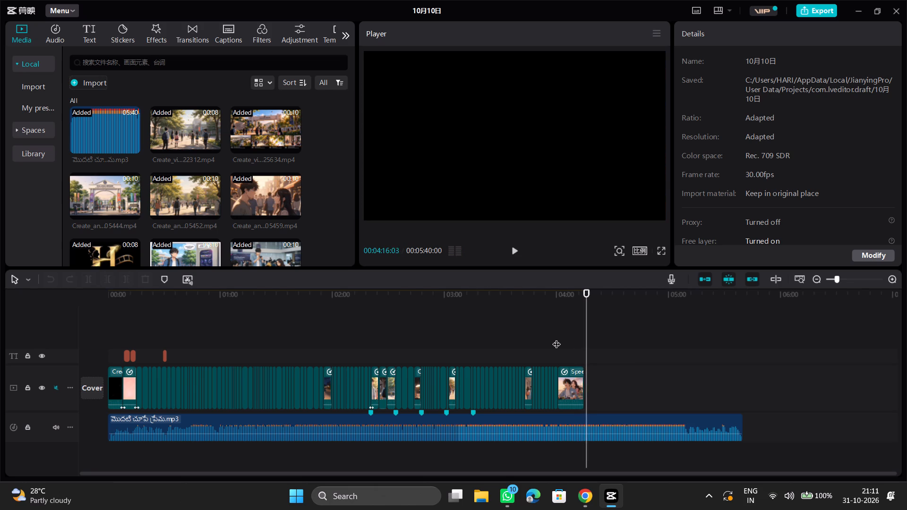
key(Left)
key(Left)
key(Left)
key(Left)
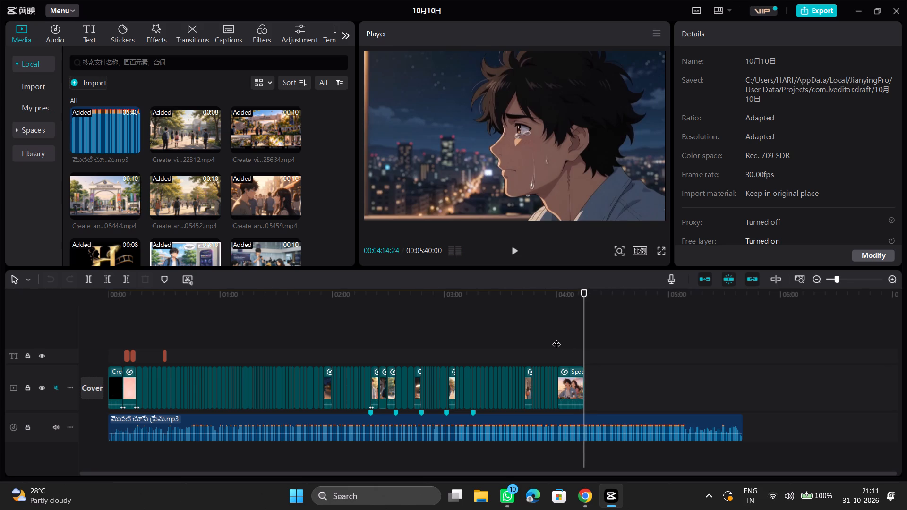
key(Left)
key(Left)
key(Left)
key(Left)
key(Left)
key(Left)
key(Left)
key(Left)
key(Left)
key(Left)
key(Left)
key(Left)
key(Left)
key(Left)
key(Left)
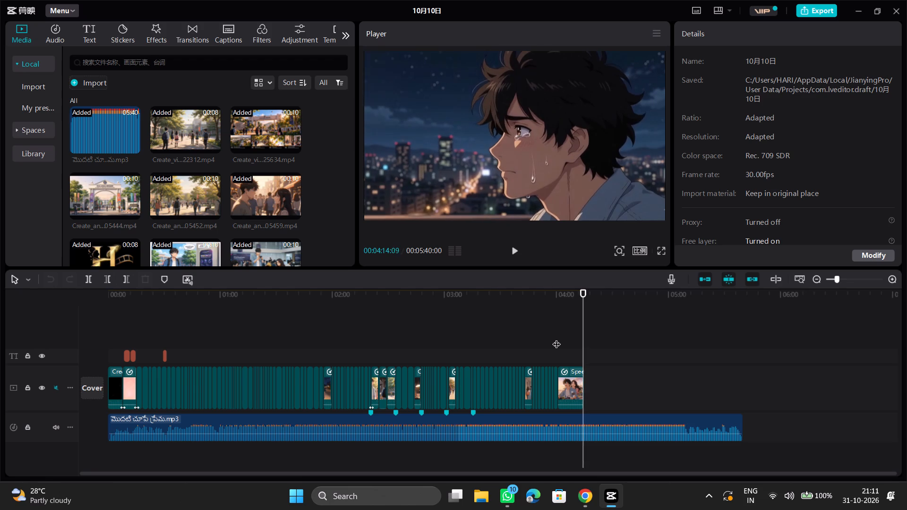
key(space)
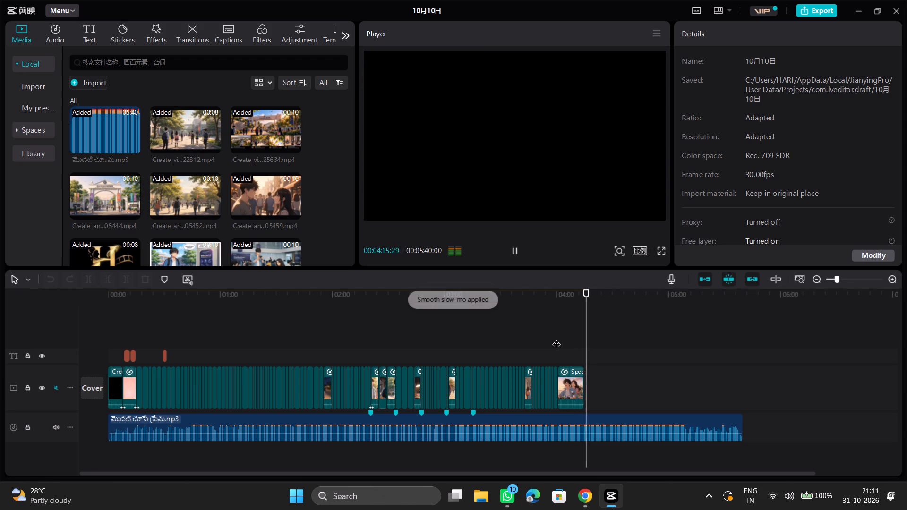
key(space)
key(space)
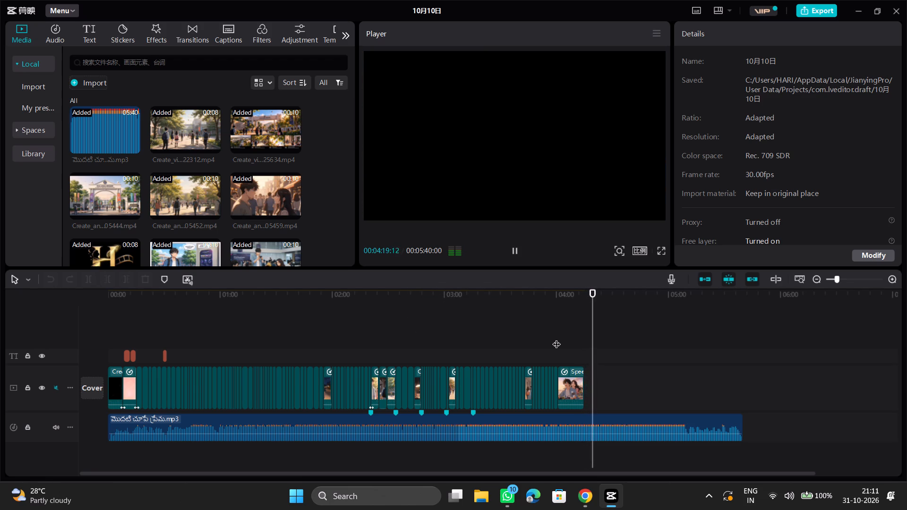
key(space)
Import the two videos Create_animated_video_storyboard_5a34518d_1080p and Create_animated_video_using_stor..._e89f9227_1080p from Downloads into the project media.
click(85, 89)
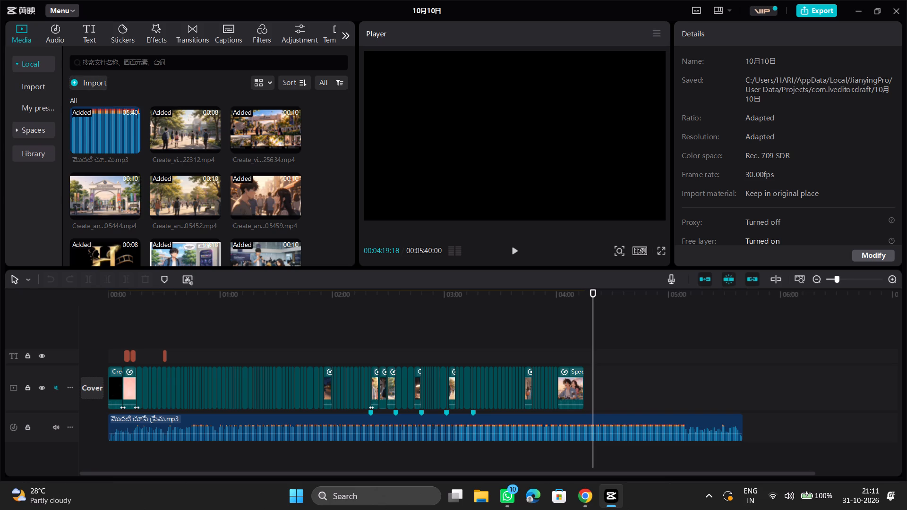
drag(243, 185, 180, 169)
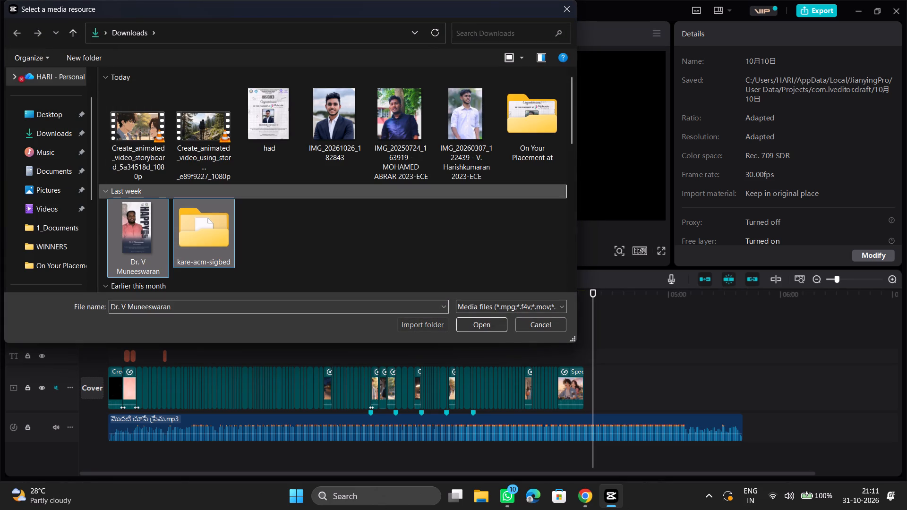
drag(180, 169, 178, 168)
click(99, 102)
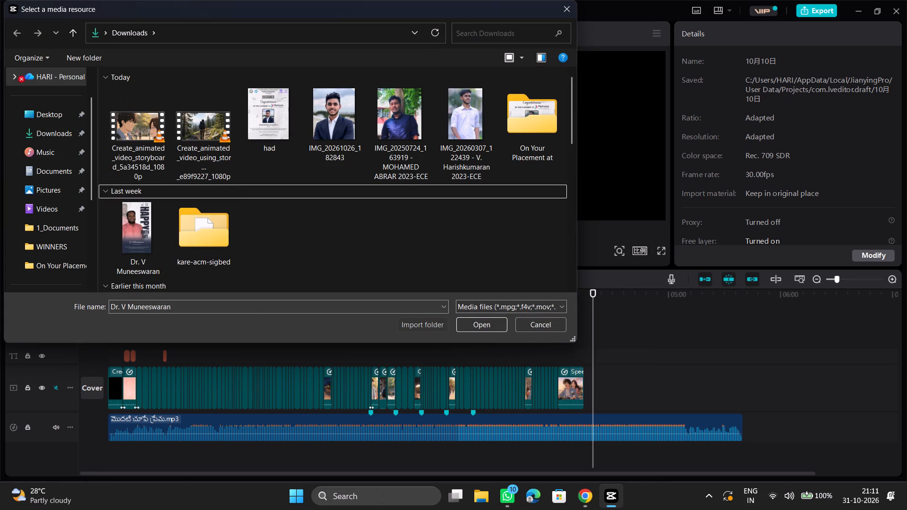
drag(105, 110, 198, 99)
key(Return)
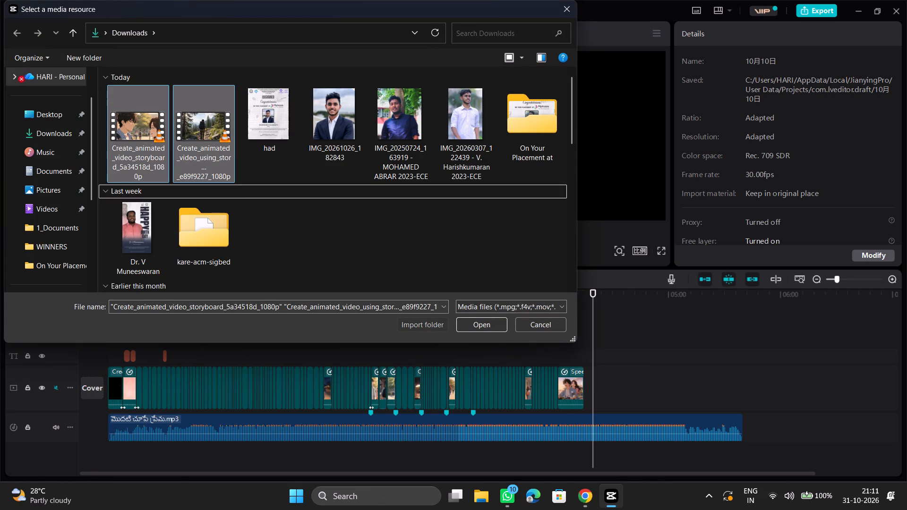
click(483, 325)
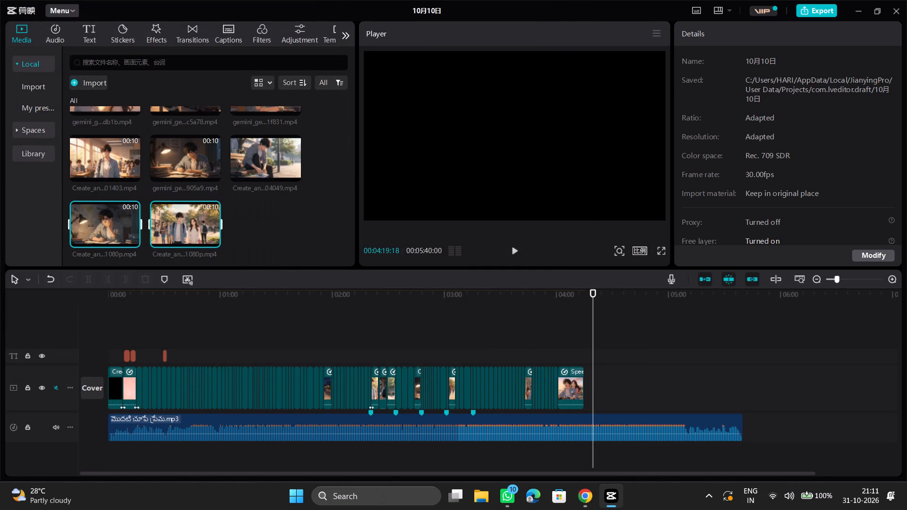
Import the video gemini_generated_video_306905a9 from Downloads into the project media.
click(93, 84)
scroll(271, 161, down, 4)
scroll(272, 161, up, 3)
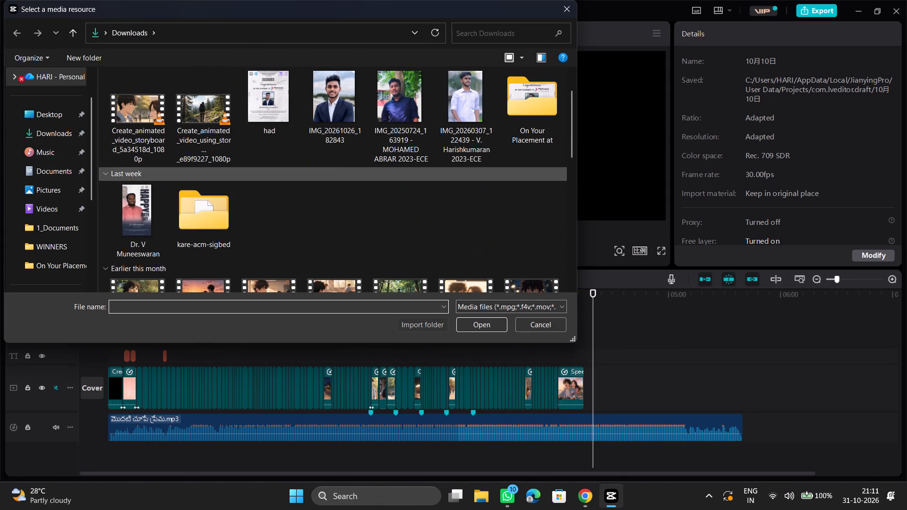
click(154, 282)
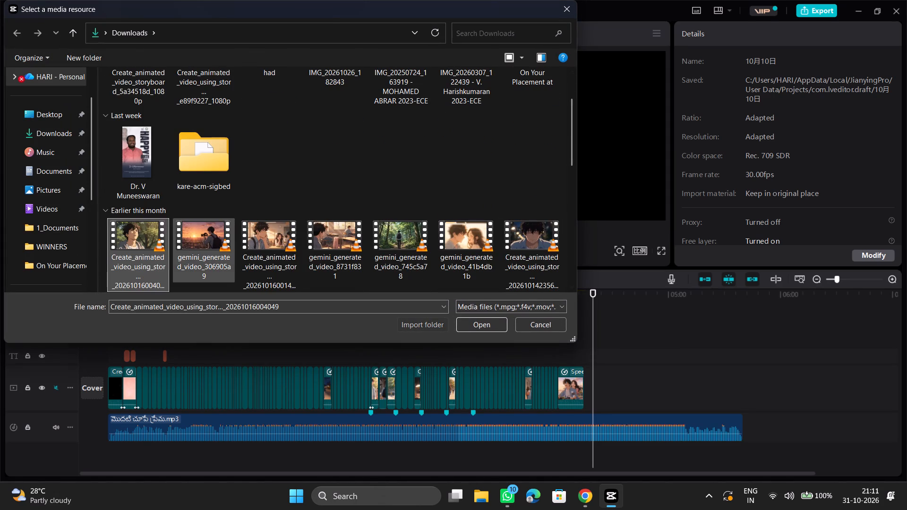
click(204, 249)
click(464, 329)
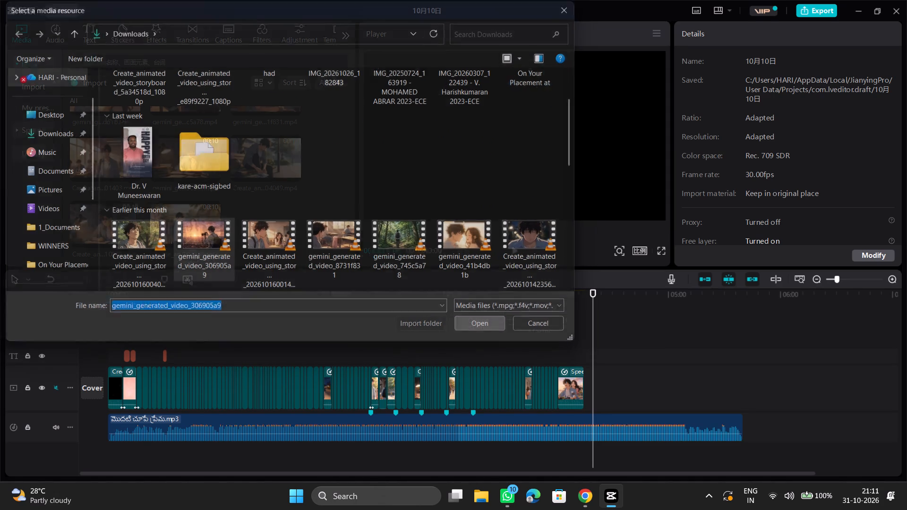
click(261, 241)
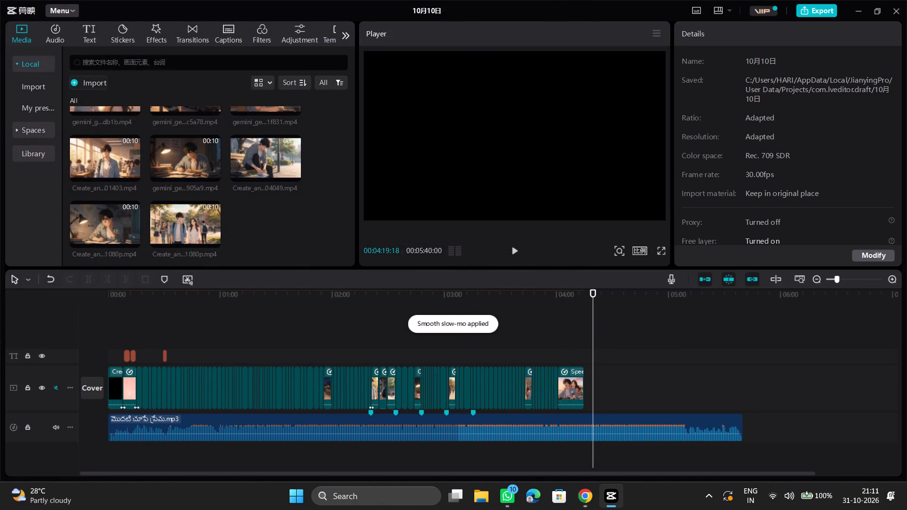
Review the timeline by playing it briefly after the one-minute mark and again around the end of the last video clip.
ctrl+scroll(579, 335, up, 7)
scroll(586, 338, right, 4)
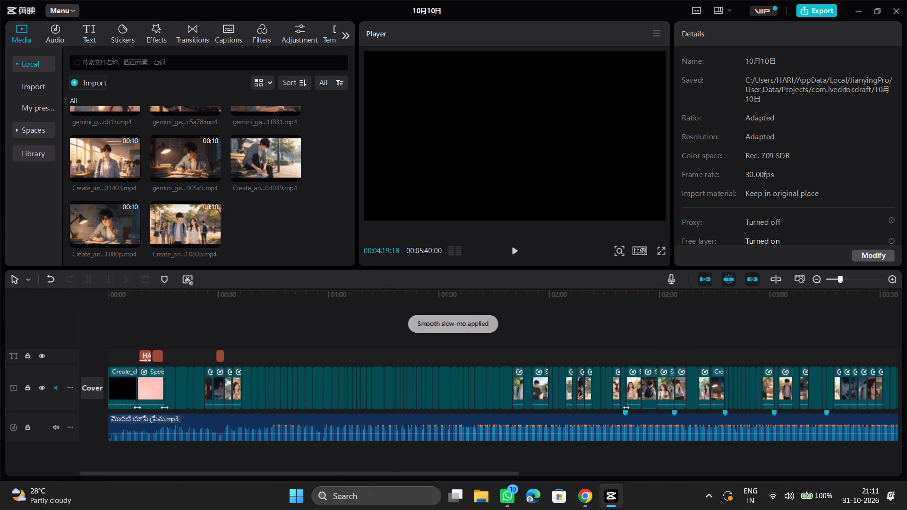
click(368, 340)
key(space)
scroll(677, 303, left, 2)
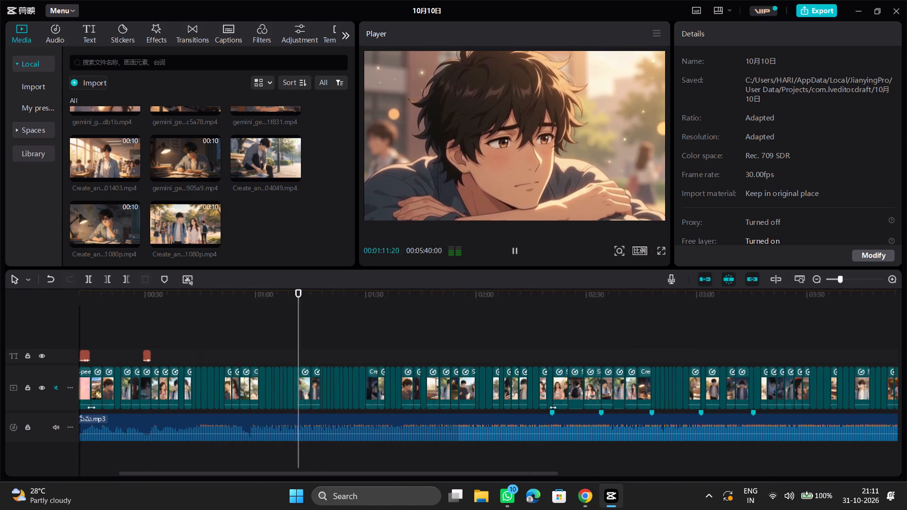
scroll(650, 321, left, 2)
click(597, 327)
key(space)
click(608, 327)
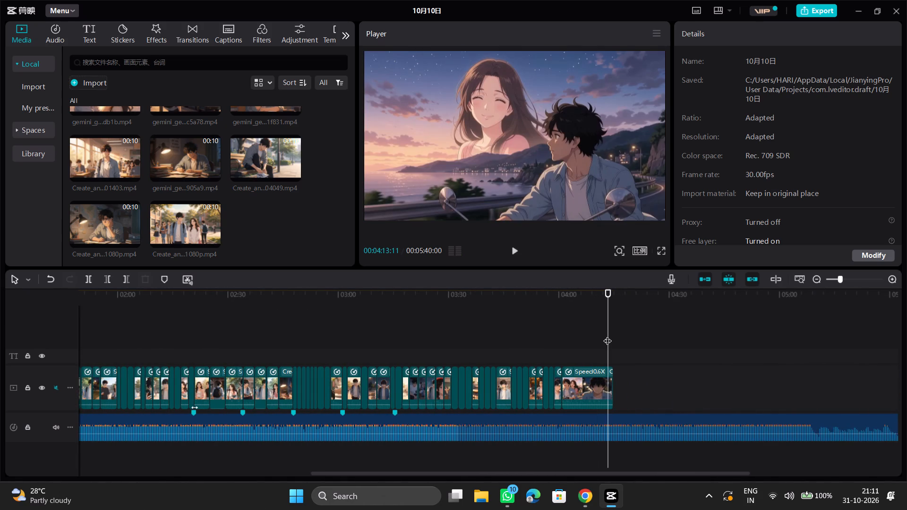
click(608, 335)
click(613, 345)
key(space)
key(space)
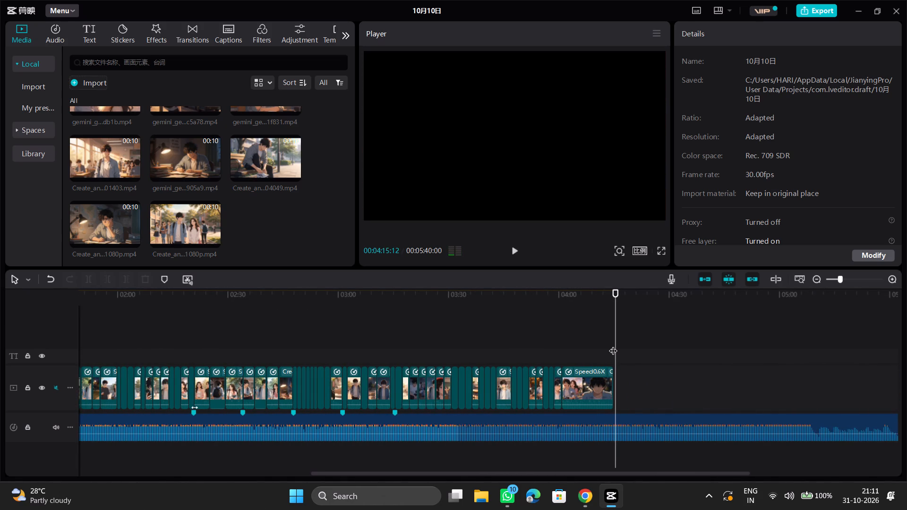
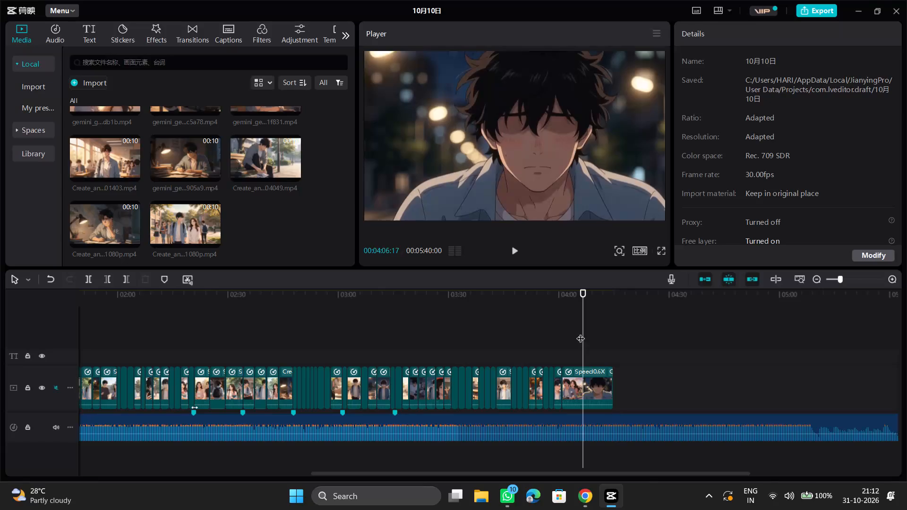
Replay the timeline from about 00:03:59:16 and check the ending of the last video clip near 00:04:14.
click(555, 332)
key(space)
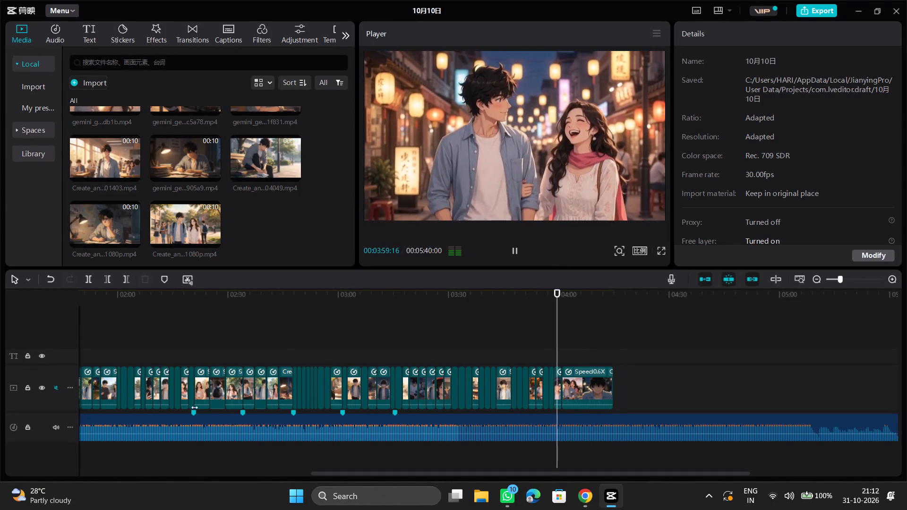
click(619, 325)
click(590, 322)
key(space)
click(608, 330)
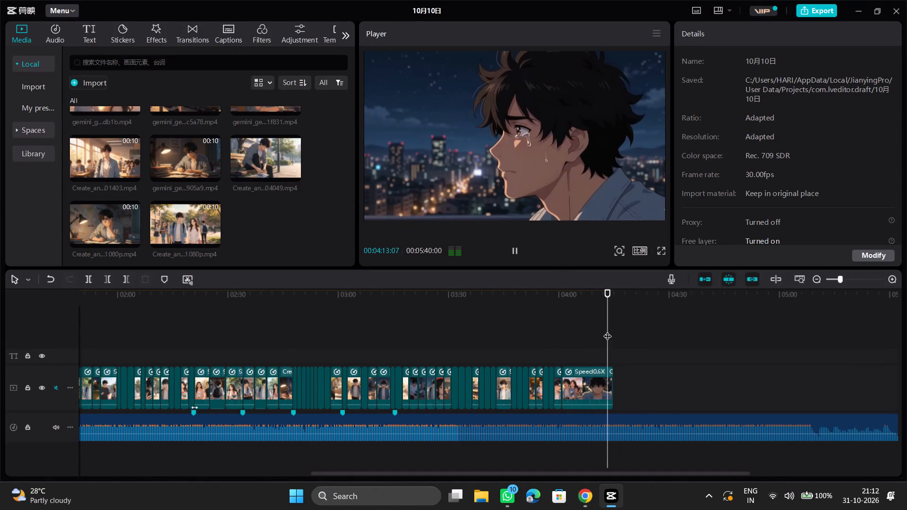
key(space)
key(space)
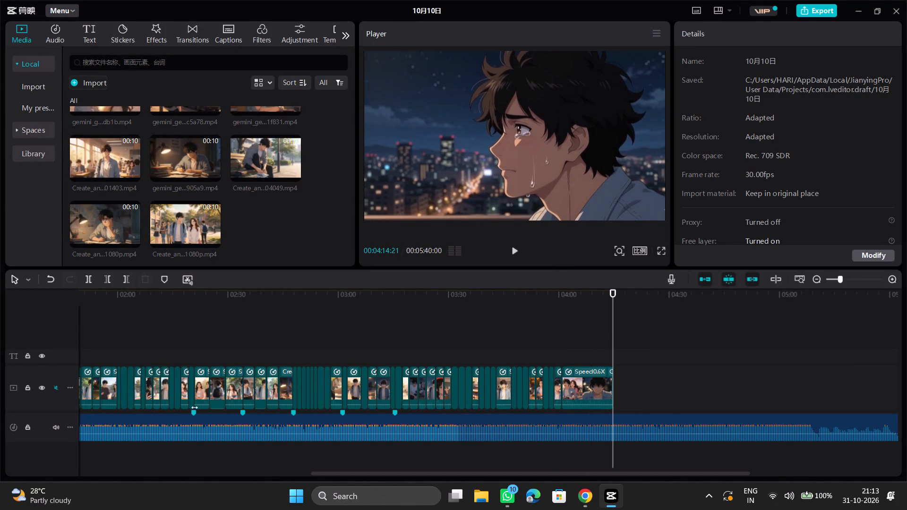
key(space)
key(space)
Preview the gemini media clips ending 905a9, c5a78 and db1b, and replay the end of the video track.
click(169, 158)
scroll(207, 156, up, 1)
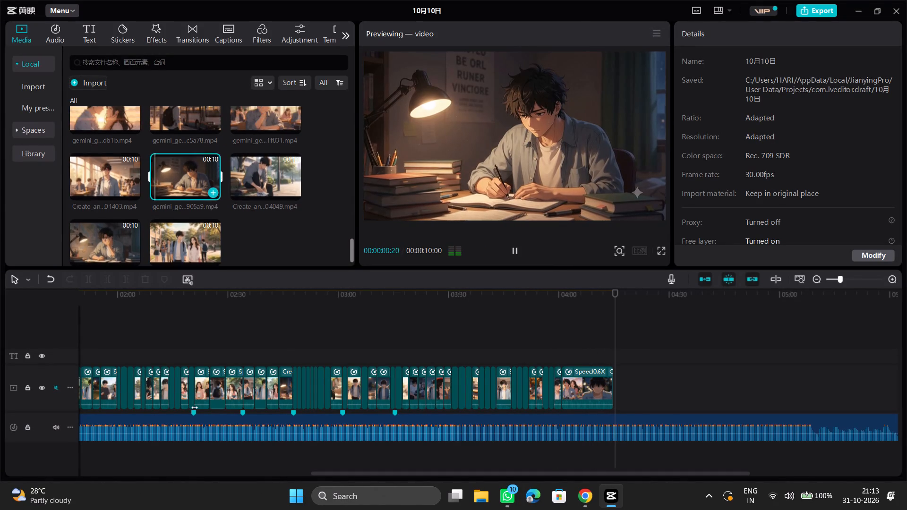
scroll(207, 156, up, 1)
click(198, 186)
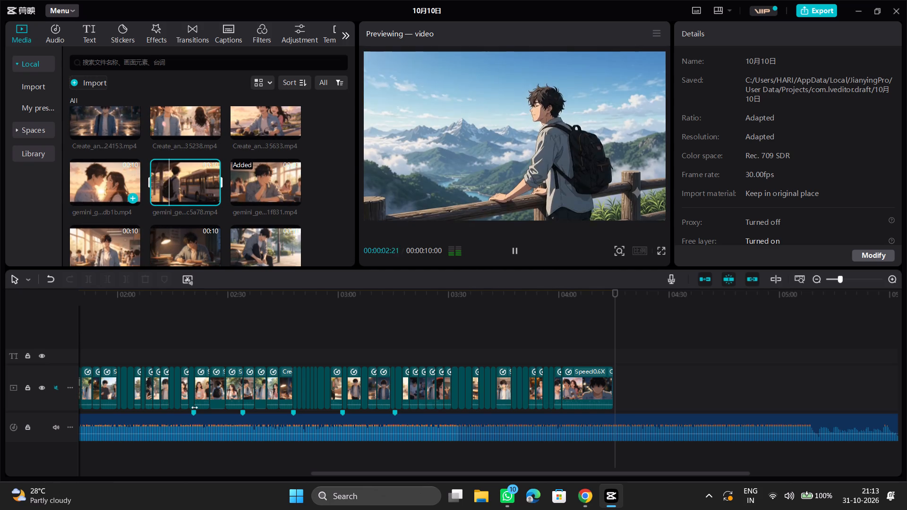
click(121, 177)
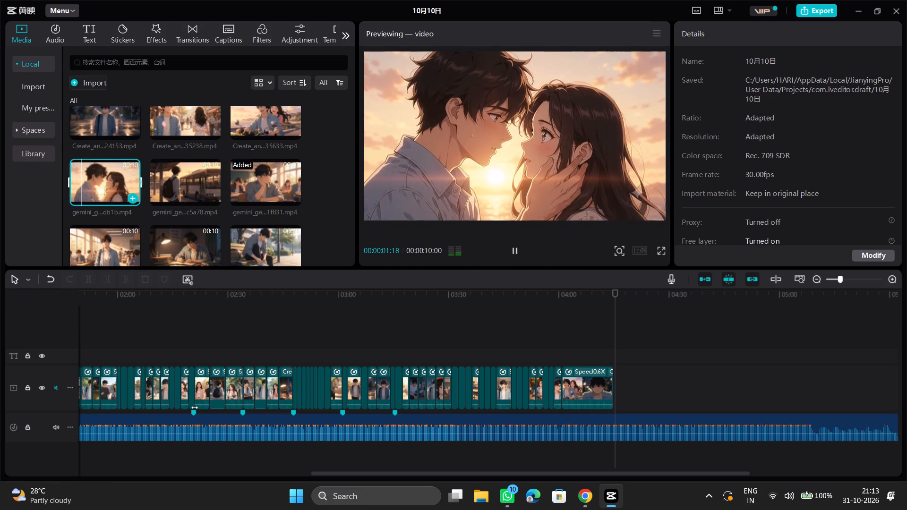
click(612, 346)
key(space)
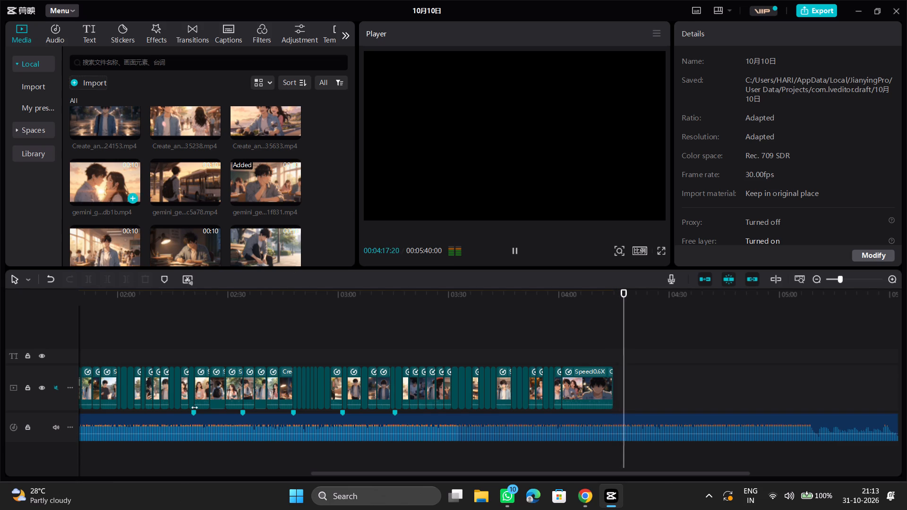
Preview the clip Create_animated_video_using_stor..._20261014005640.mp4 and append it directly after the last clip on the video track.
scroll(154, 170, up, 2)
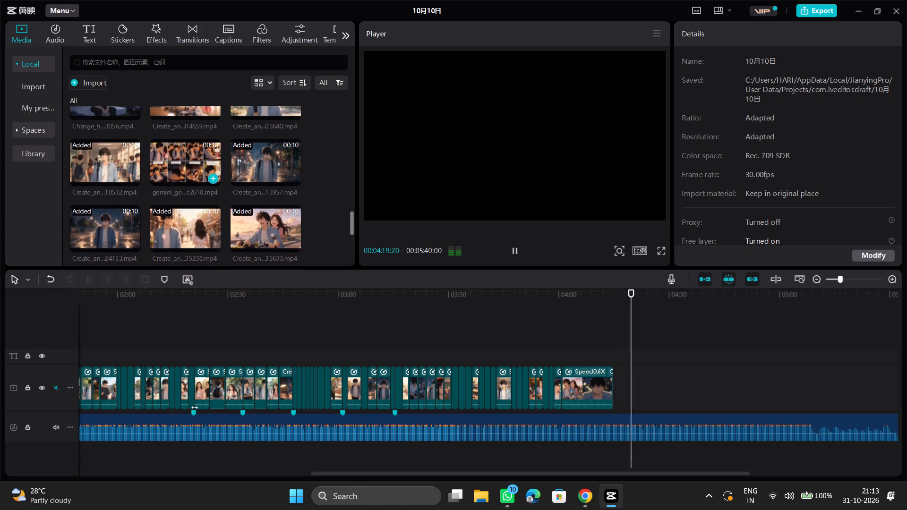
scroll(195, 166, up, 1)
click(254, 192)
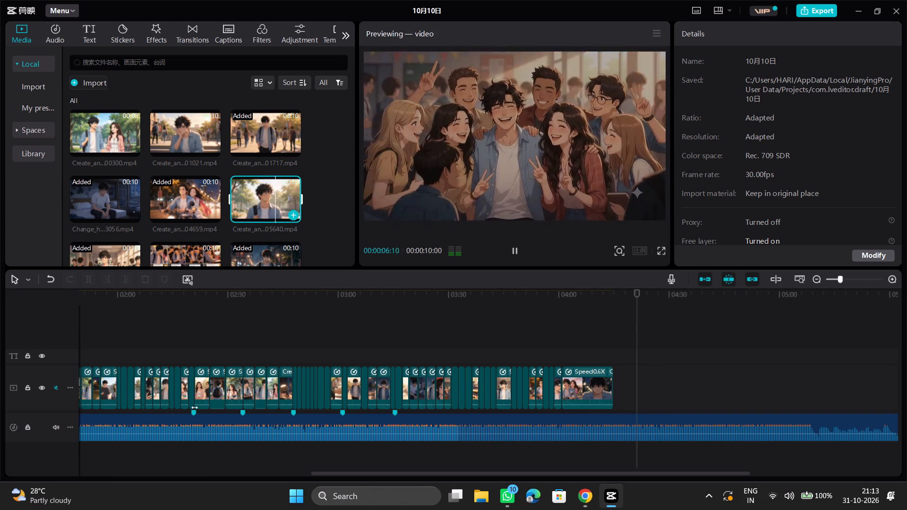
drag(254, 192, 556, 365)
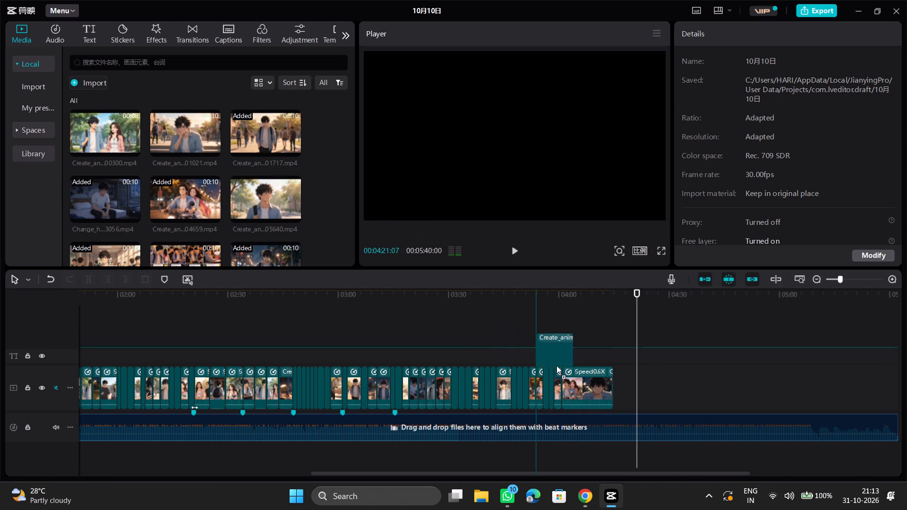
drag(556, 365, 625, 387)
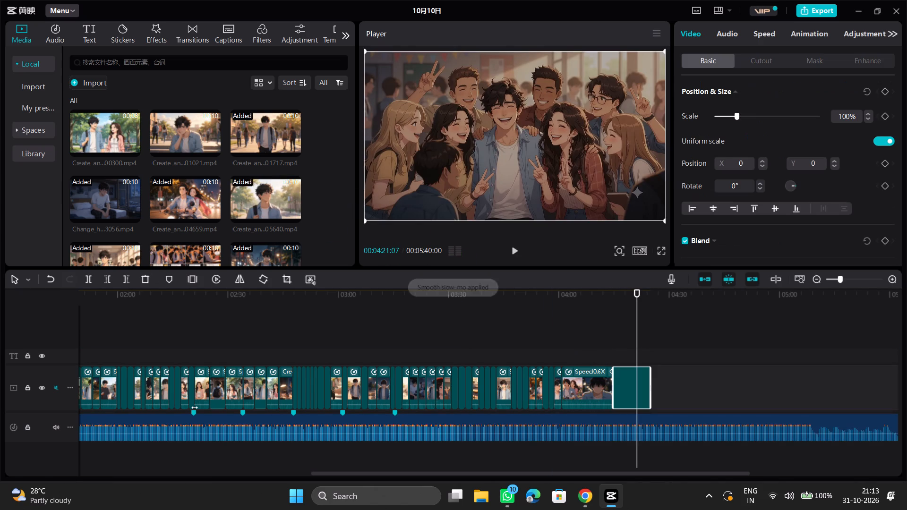
Crop the appended clip at a 16:9 ratio, trimming its right and bottom edges to remove the star watermark.
right_click(622, 372)
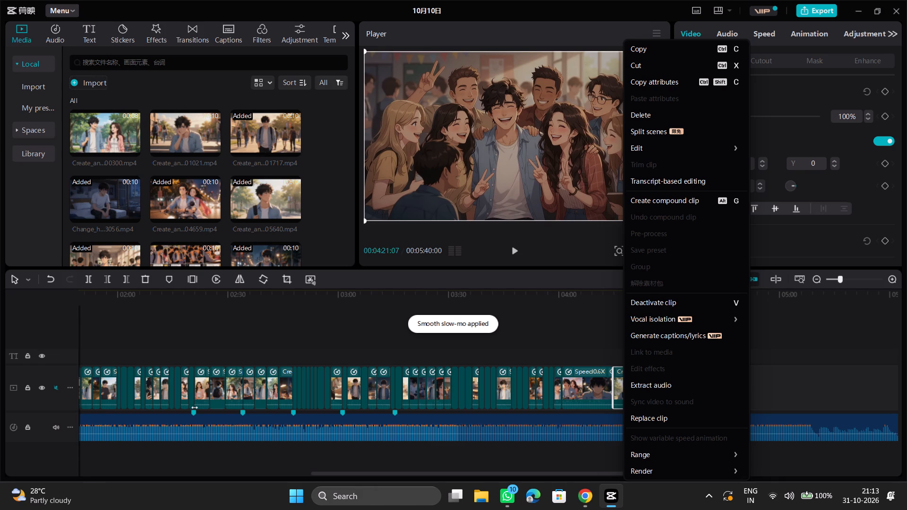
click(663, 142)
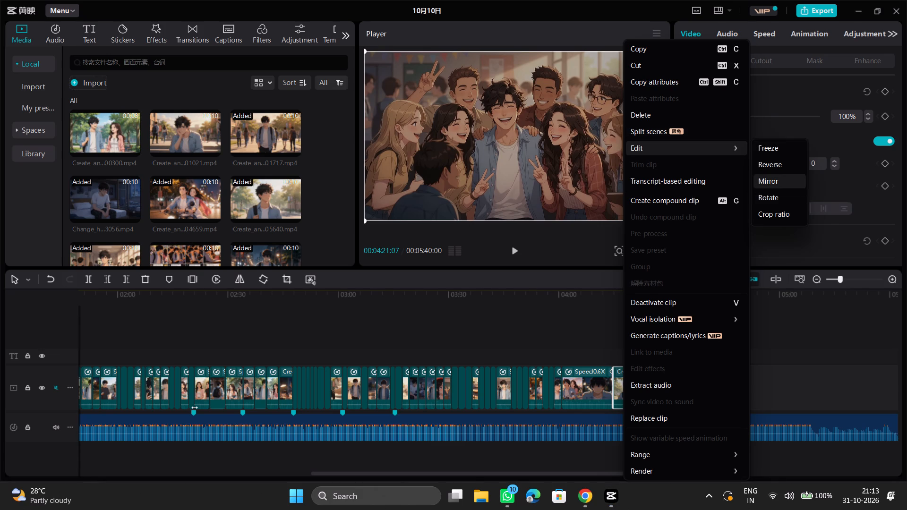
click(774, 212)
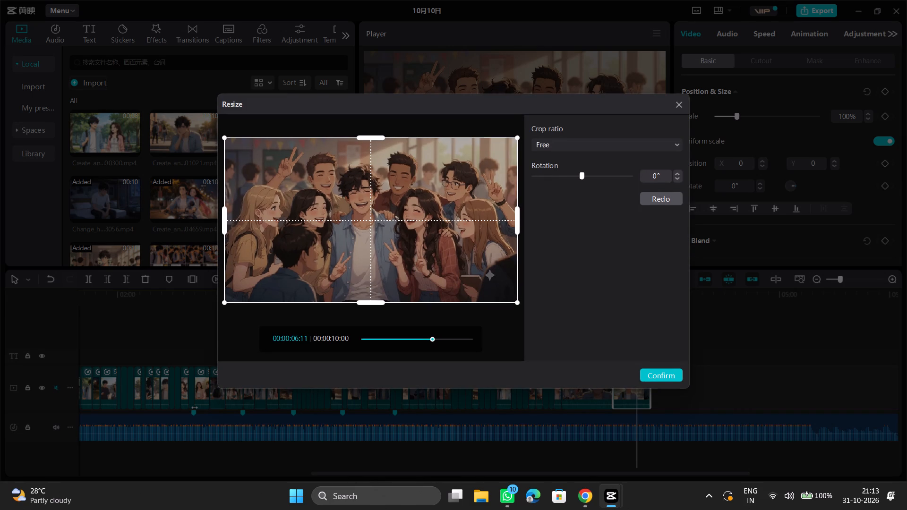
click(575, 141)
click(581, 254)
click(593, 149)
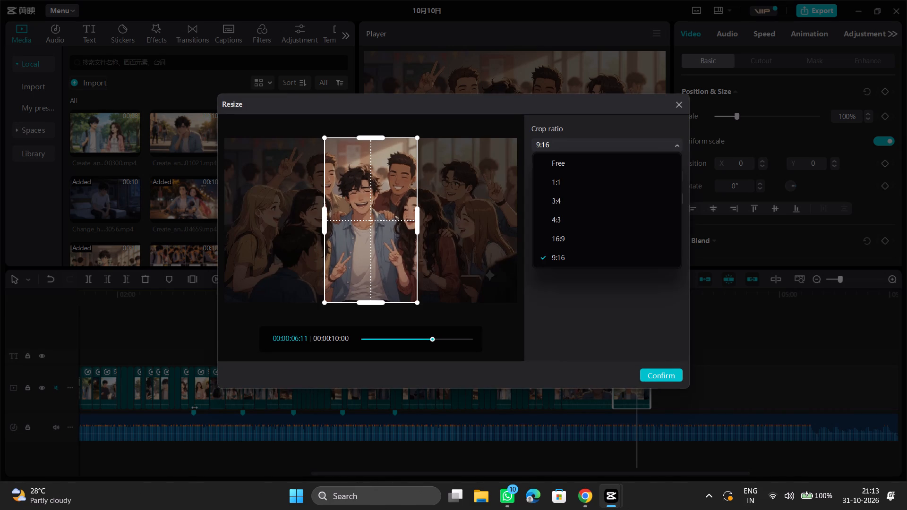
click(589, 236)
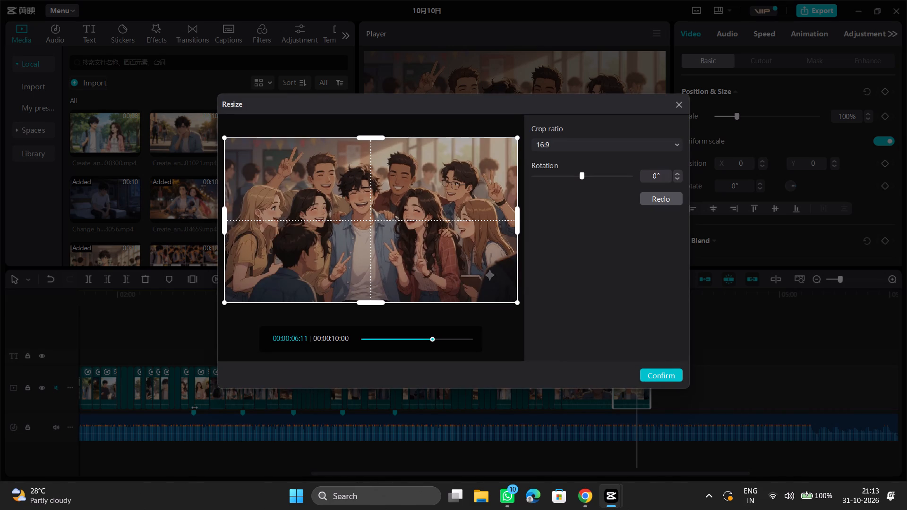
drag(516, 300, 485, 280)
drag(517, 303, 495, 290)
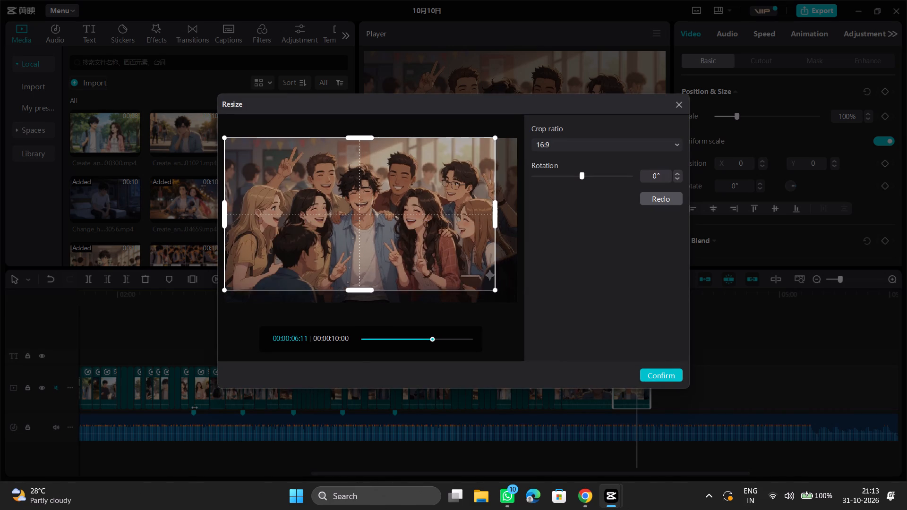
drag(495, 290, 484, 295)
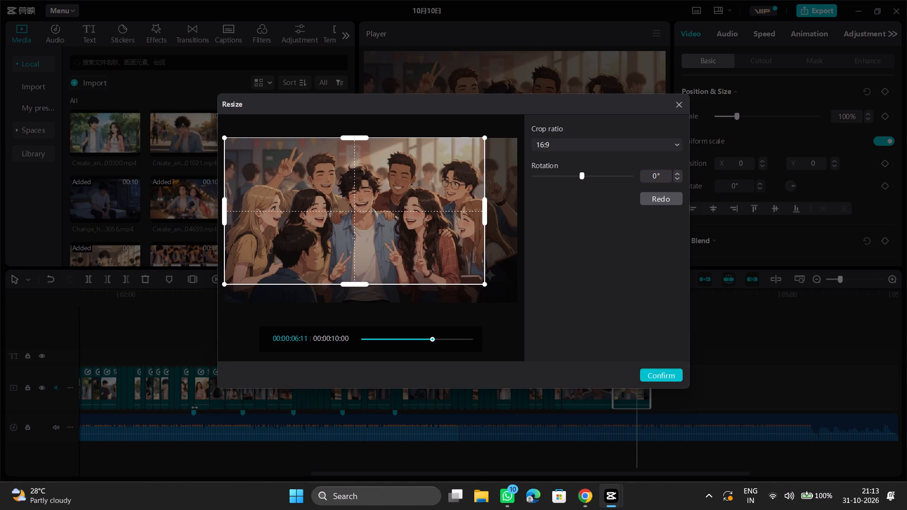
drag(484, 295, 484, 298)
click(653, 374)
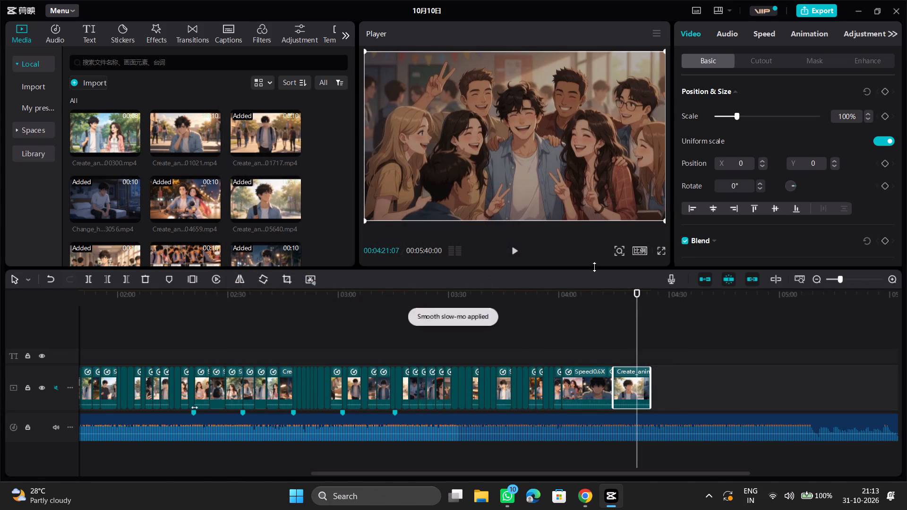
Split the cropped clip into separate segments by scene.
right_click(636, 376)
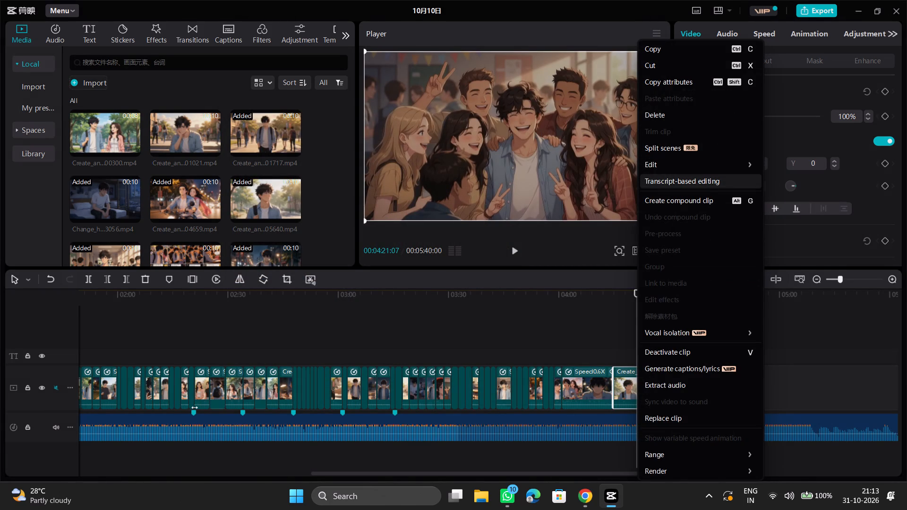
click(702, 146)
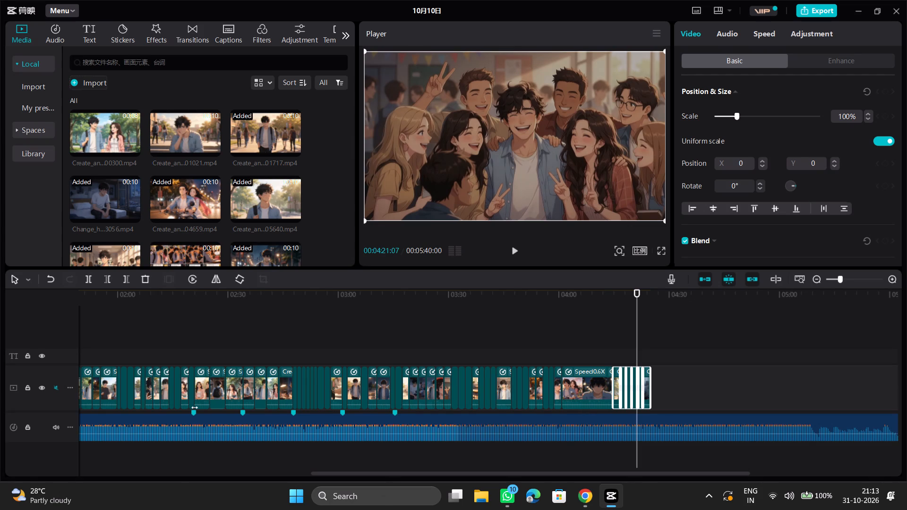
Play through the newly split scenes from about 00:04:14 to check each segment.
scroll(636, 368, up, 1)
scroll(636, 368, down, 1)
scroll(636, 368, up, 11)
ctrl+scroll(639, 374, up, 1)
ctrl+scroll(639, 374, down, 1)
ctrl+scroll(639, 374, up, 3)
ctrl+scroll(639, 374, down, 1)
ctrl+scroll(639, 374, up, 1)
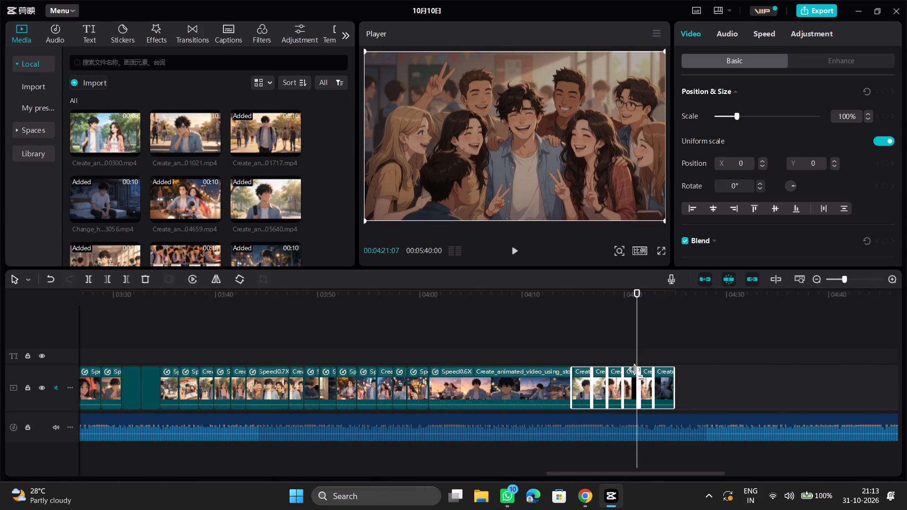
click(558, 358)
key(space)
key(space)
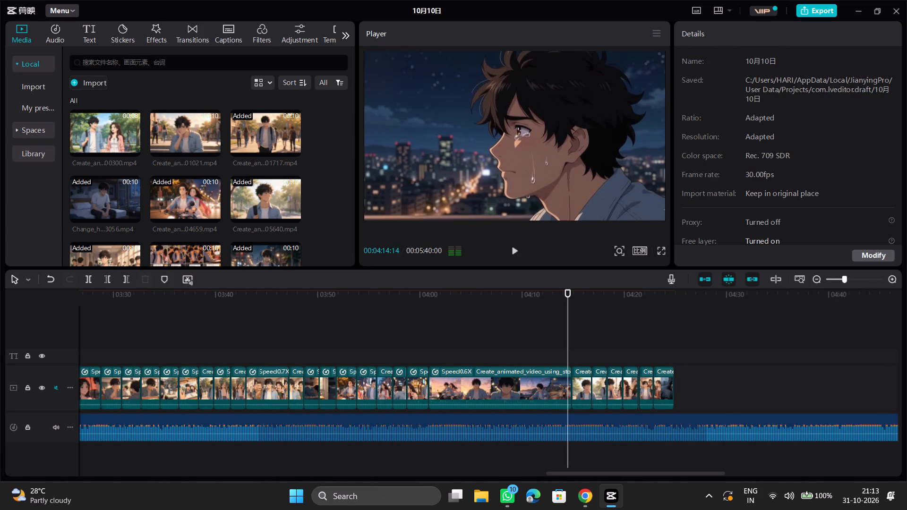
key(space)
key(space)
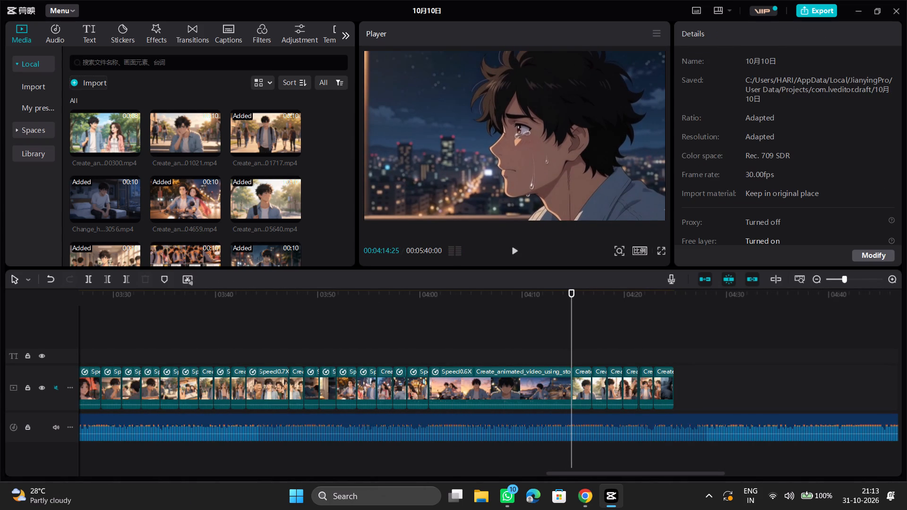
key(space)
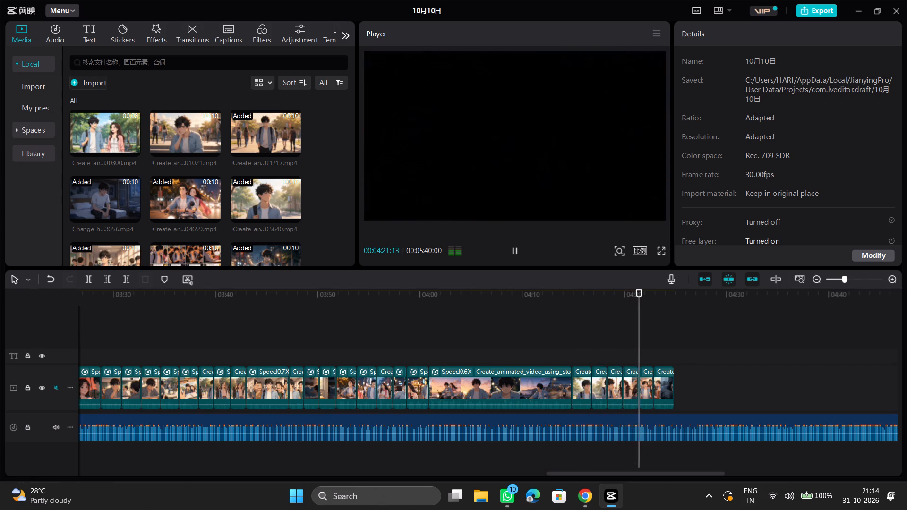
key(space)
key(space)
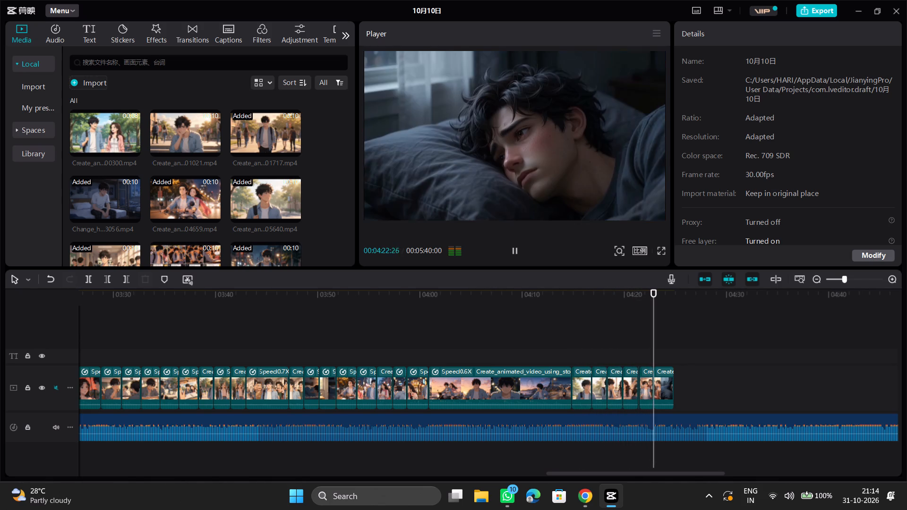
Delete the last split segment, showing the man lying in bed.
key(space)
click(668, 381)
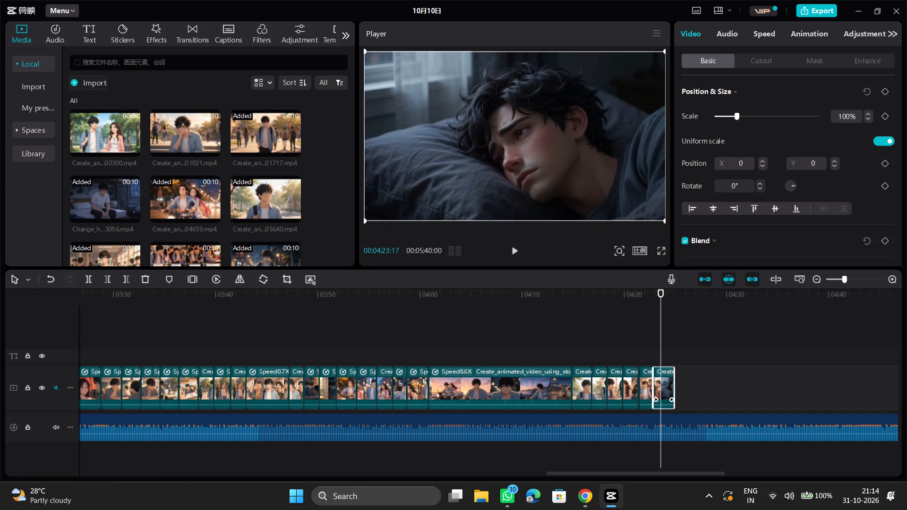
key(Delete)
Replay the change from the group scene to the night city scene around 00:04:21.
click(637, 360)
key(space)
click(632, 349)
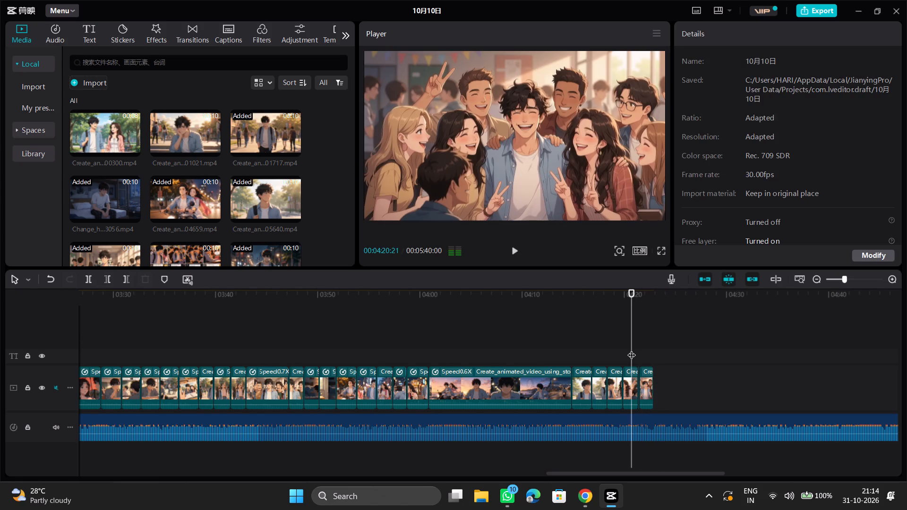
key(space)
key(space)
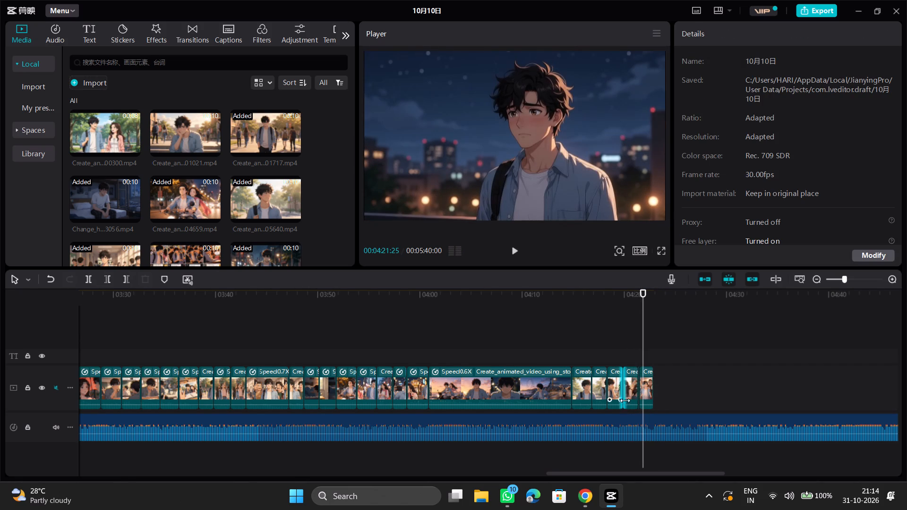
Delete the very short dark segment between the group scene and the night city scene, at about 00:04:21:13.
ctrl+scroll(655, 410, up, 3)
ctrl+scroll(656, 410, down, 1)
ctrl+scroll(656, 410, up, 6)
ctrl+scroll(656, 410, down, 1)
ctrl+scroll(656, 410, up, 6)
ctrl+scroll(656, 410, down, 1)
ctrl+scroll(656, 410, up, 5)
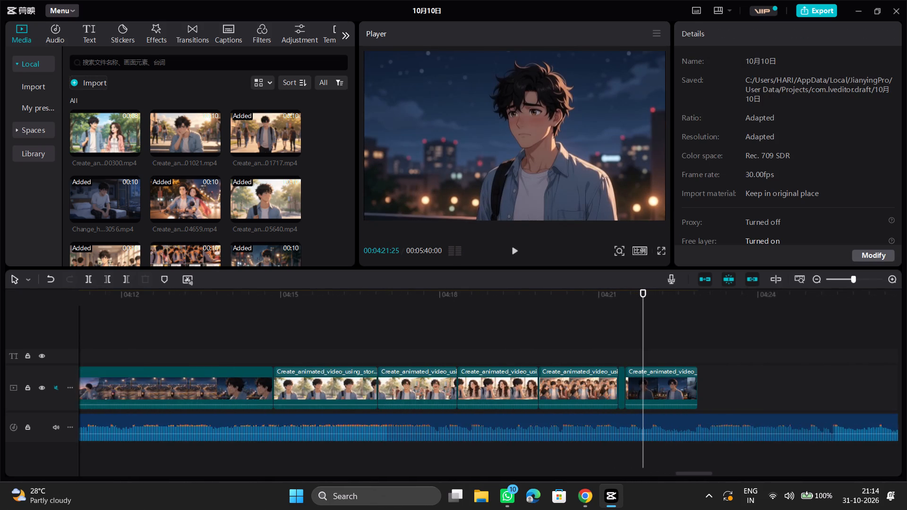
ctrl+scroll(656, 410, up, 2)
ctrl+scroll(656, 410, down, 1)
ctrl+scroll(656, 410, up, 2)
ctrl+scroll(656, 410, down, 1)
ctrl+scroll(656, 410, up, 9)
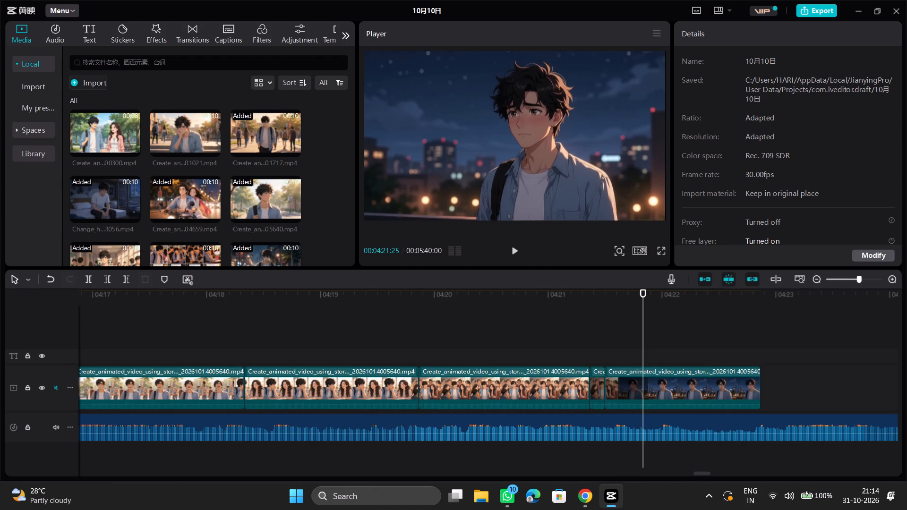
click(588, 342)
drag(587, 342, 594, 343)
key(Right)
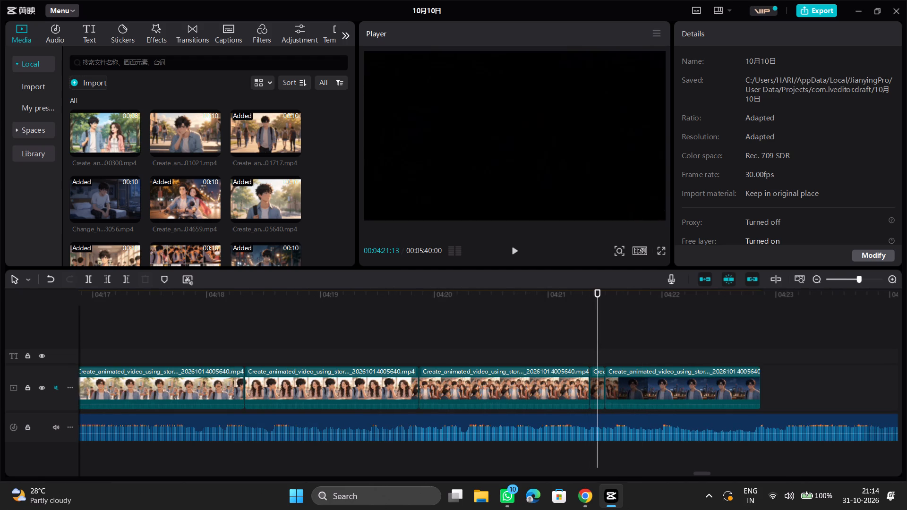
key(Right)
key(Right)
key(Right)
key(Right)
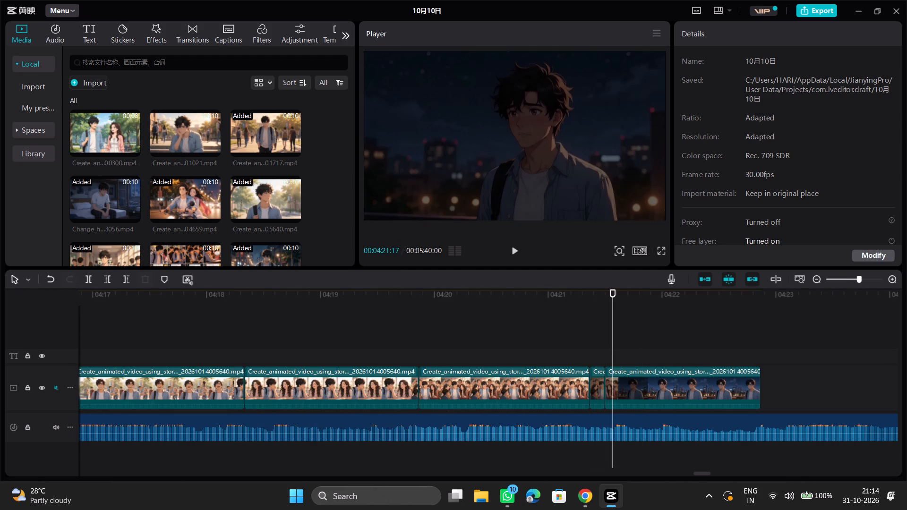
key(Left)
key(Left)
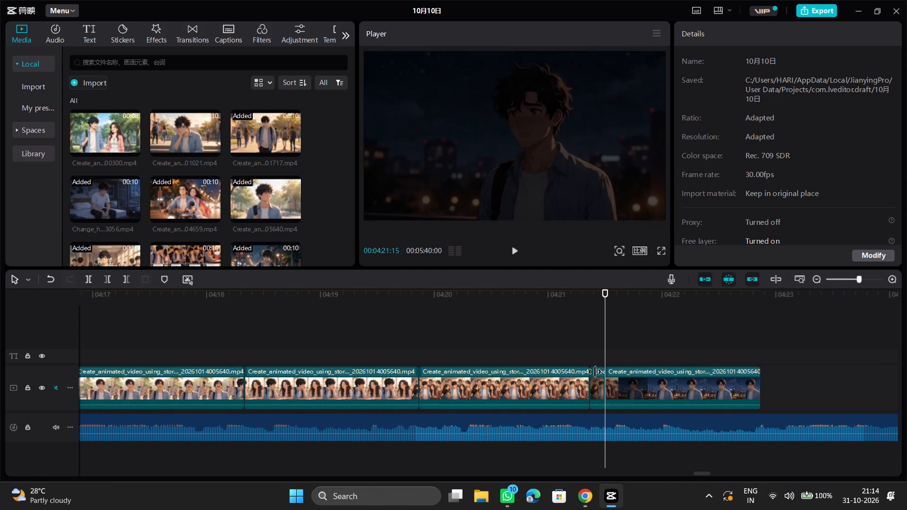
click(601, 381)
key(Delete)
click(558, 348)
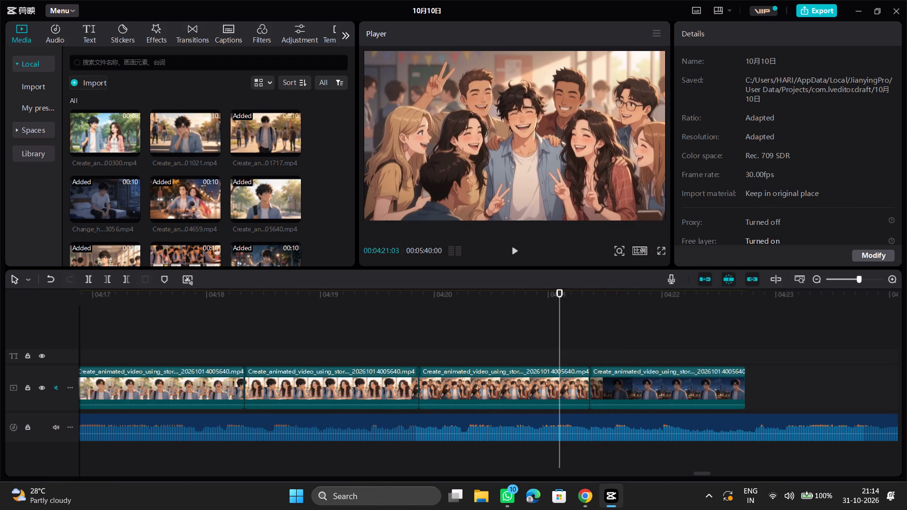
Play back the night city scene and the split scenes from about 00:04:14 to review the pacing and cuts.
click(539, 339)
key(space)
key(space)
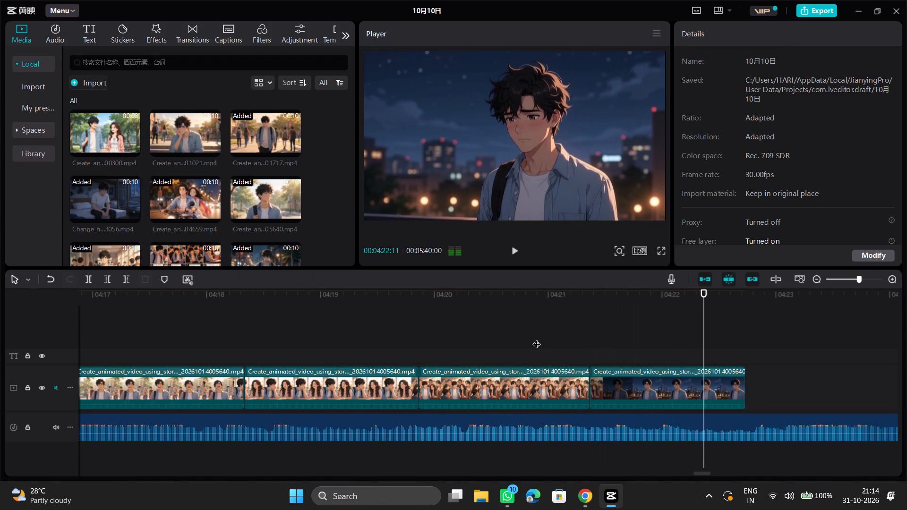
scroll(538, 348, down, 6)
ctrl+scroll(541, 356, up, 1)
ctrl+scroll(541, 356, down, 12)
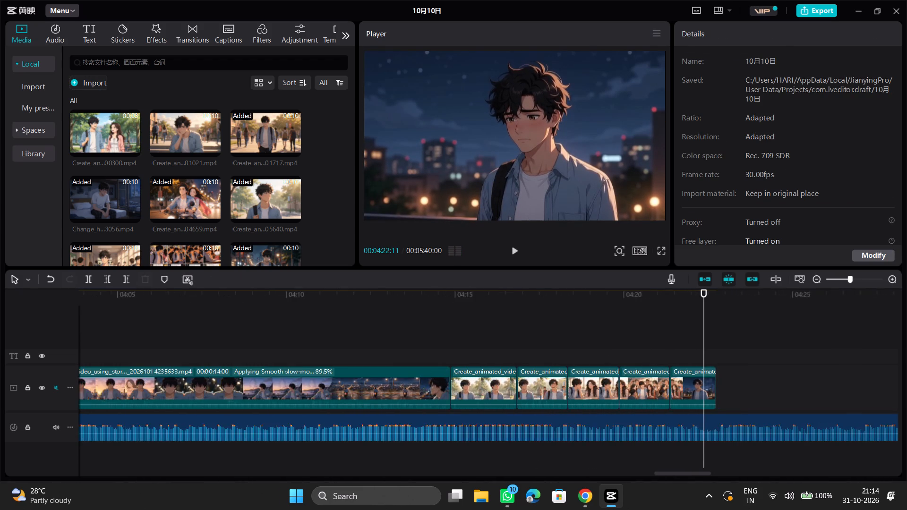
ctrl+scroll(541, 356, down, 2)
ctrl+scroll(541, 356, up, 1)
ctrl+scroll(541, 356, down, 6)
ctrl+scroll(541, 356, up, 1)
ctrl+scroll(541, 356, down, 1)
ctrl+scroll(541, 356, up, 1)
ctrl+scroll(541, 356, down, 1)
ctrl+scroll(541, 356, up, 1)
click(541, 356)
key(space)
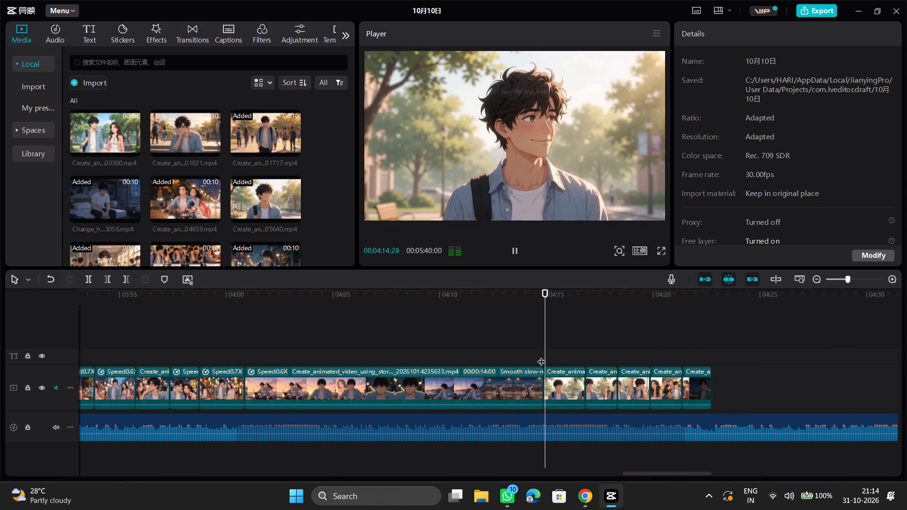
click(519, 327)
key(space)
click(540, 323)
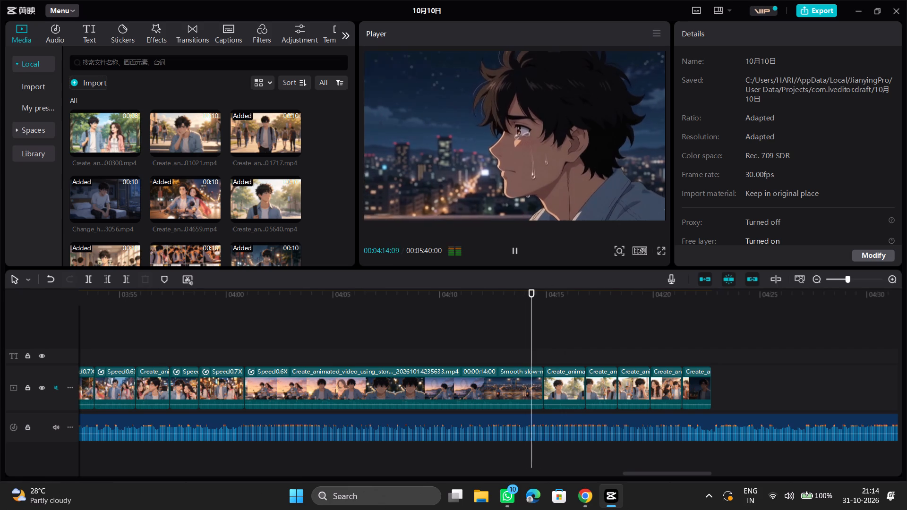
key(space)
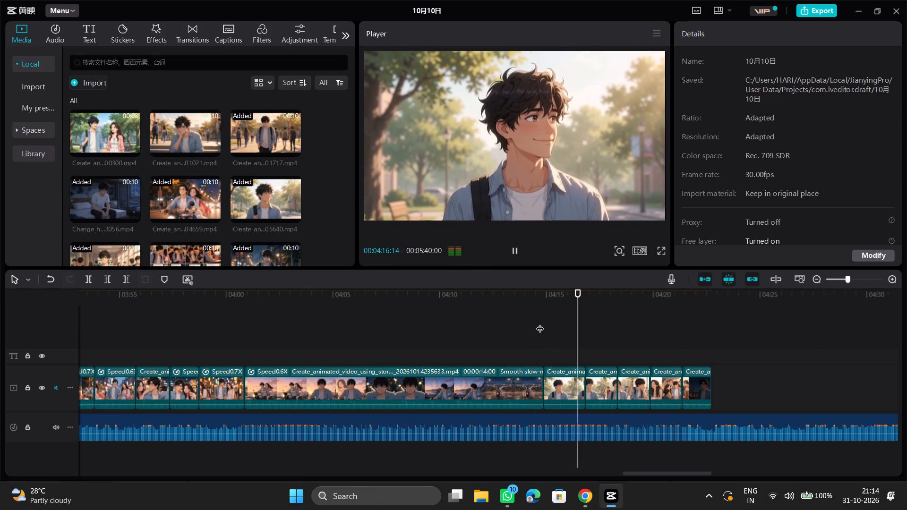
key(space)
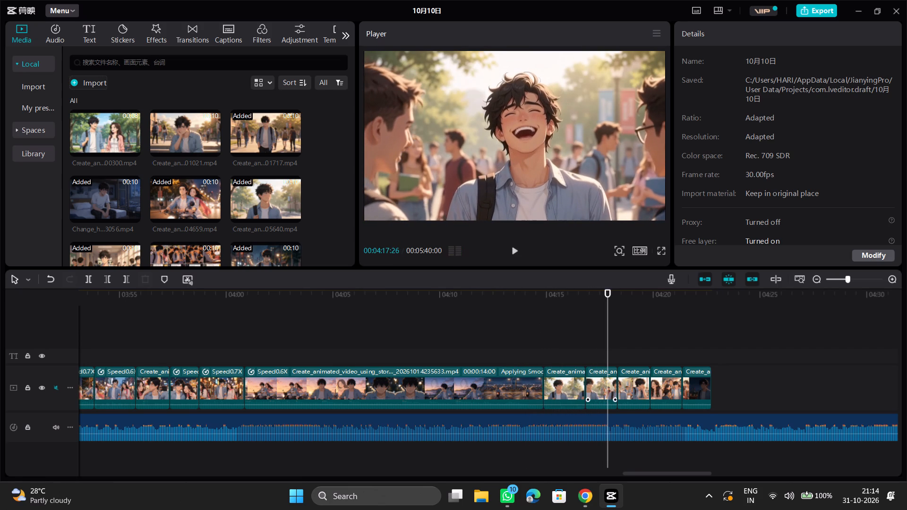
Apply the Customized speed curve to the segment of the man laughing among students, at about 00:04:17.
click(593, 359)
click(607, 386)
key(space)
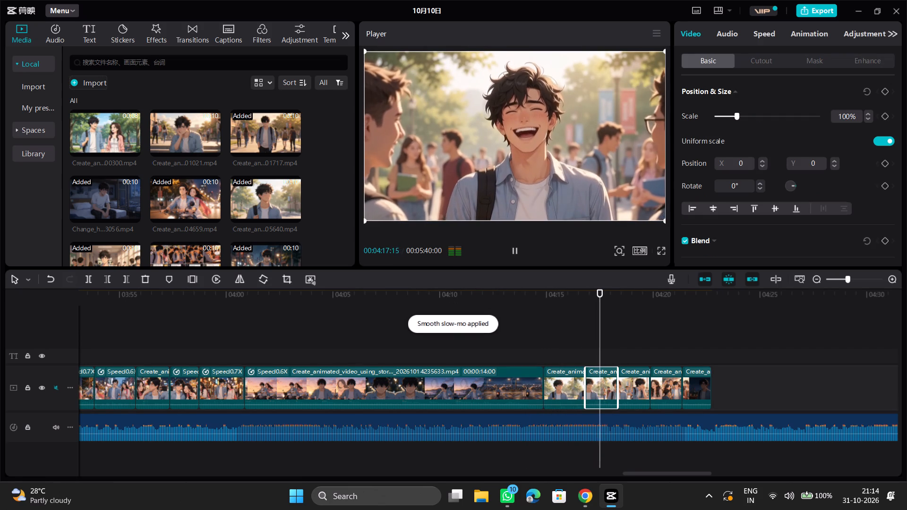
key(space)
click(596, 348)
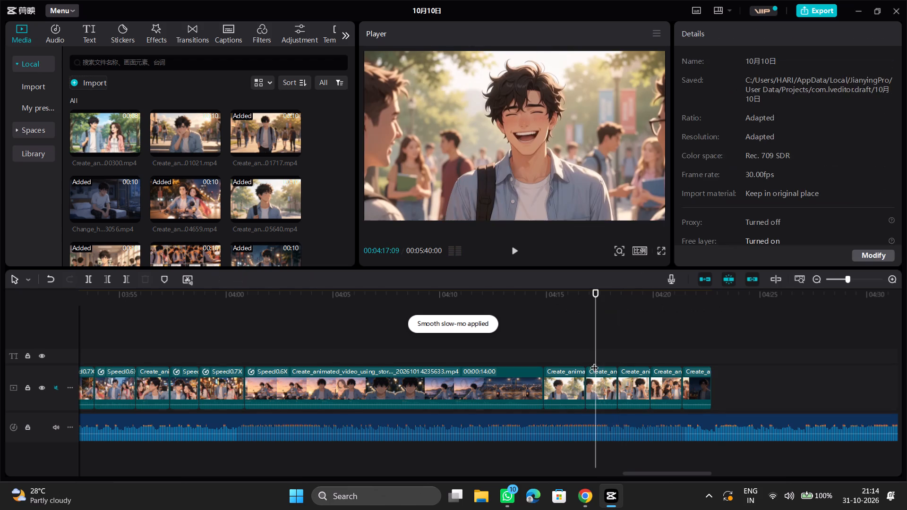
click(593, 392)
click(766, 35)
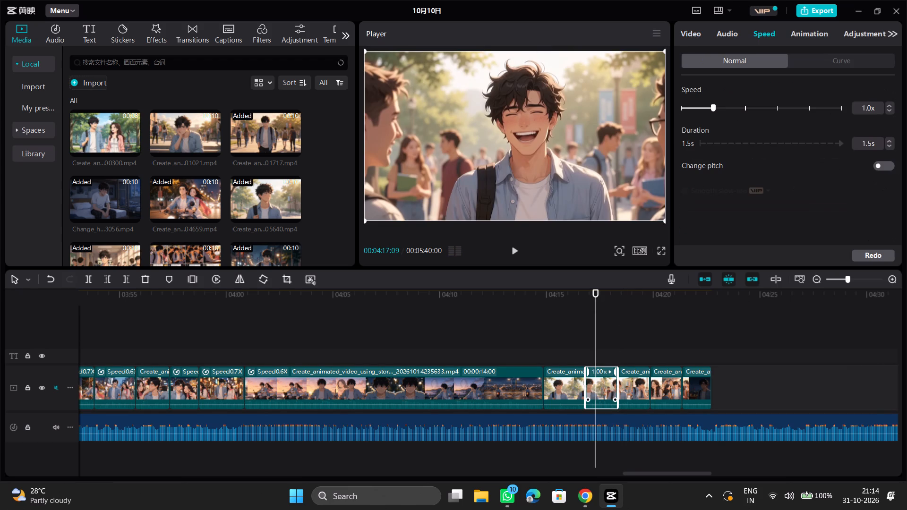
click(829, 69)
click(824, 59)
click(736, 110)
scroll(748, 187, down, 1)
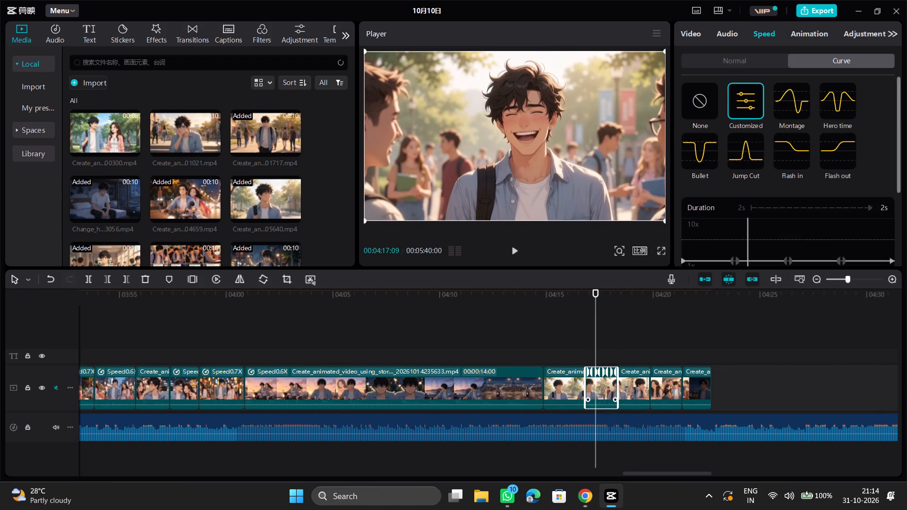
Lower the middle curve point and the one after it to about 0.57x to slow the laughing man's segment.
scroll(749, 186, down, 1)
drag(751, 155, 774, 161)
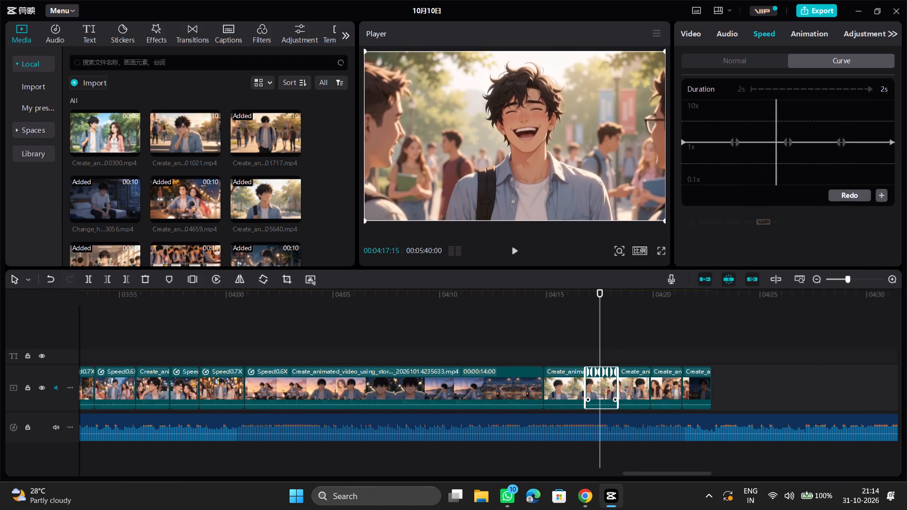
drag(787, 139, 787, 162)
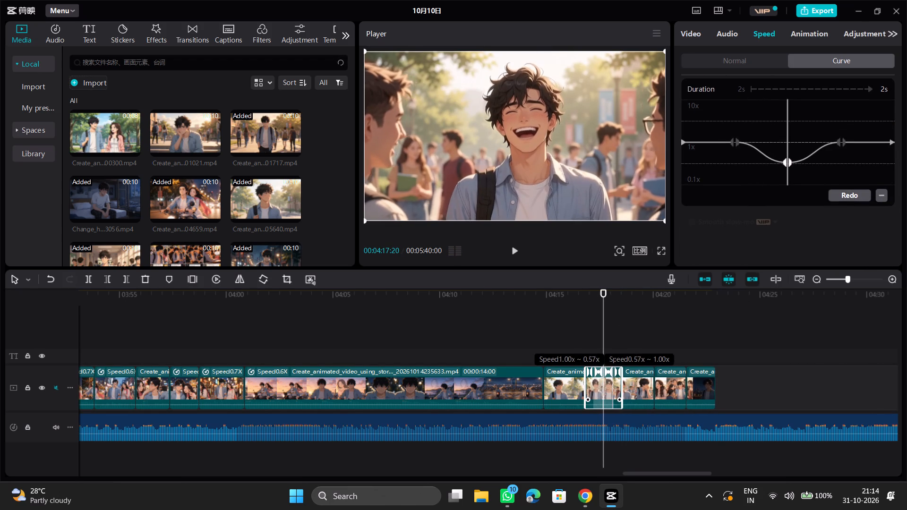
click(838, 129)
click(841, 132)
drag(840, 138, 838, 155)
drag(841, 143, 842, 163)
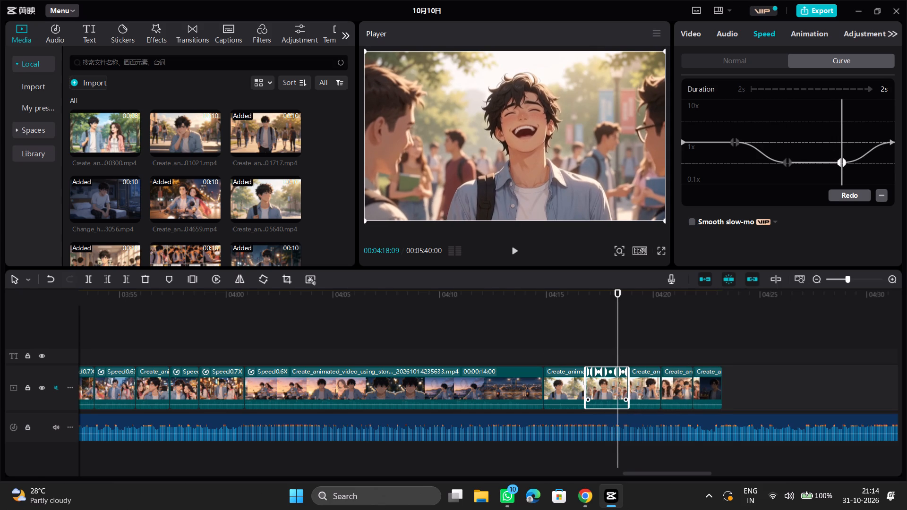
drag(890, 139, 890, 164)
Replay the slowed laughing scene from about 00:04:17 into the scene of the couple.
click(704, 119)
key(space)
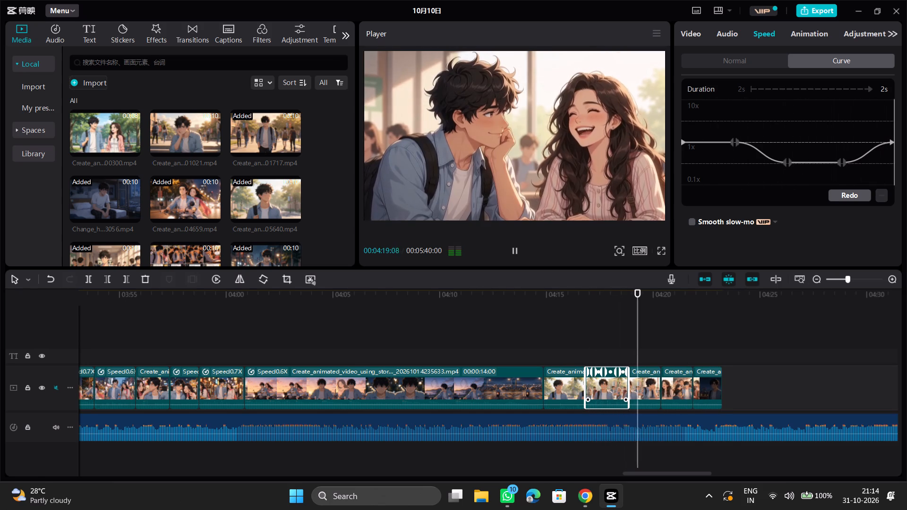
click(598, 323)
key(space)
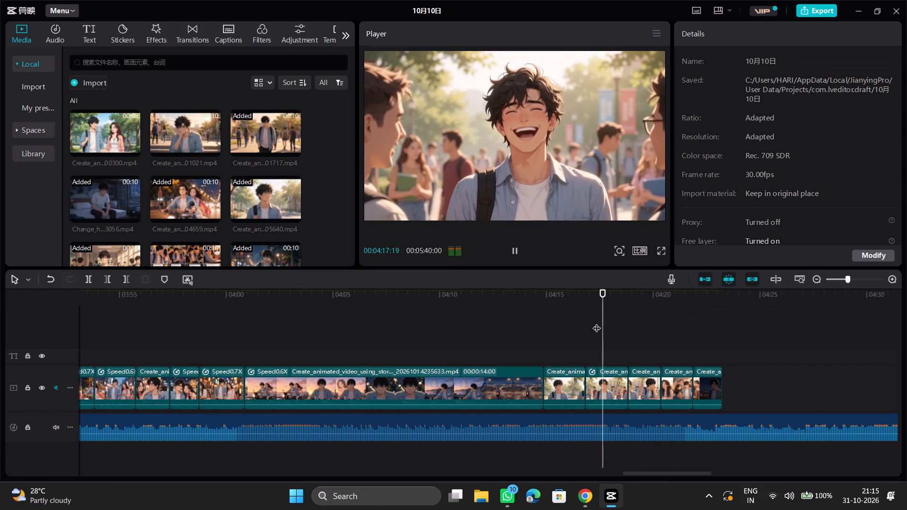
key(space)
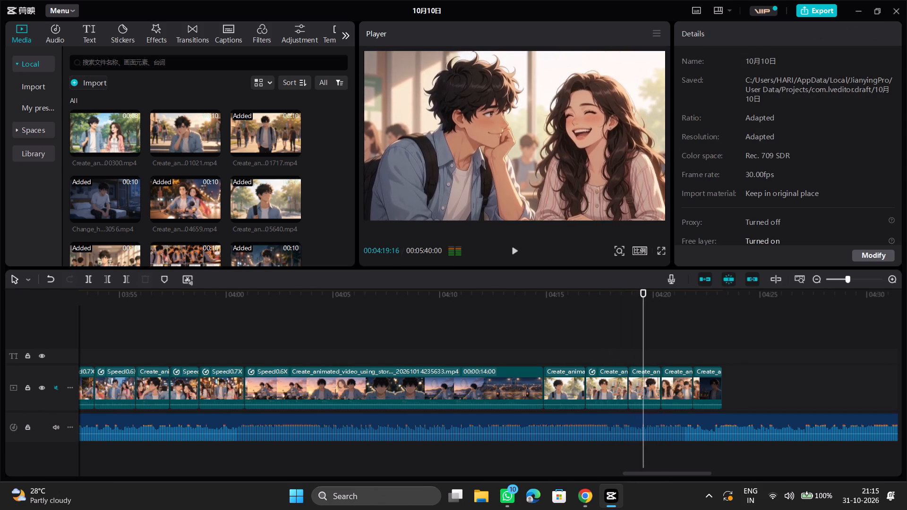
Enable Smooth slow-mo on the laughing man's segment using the Optical flow method.
click(602, 343)
click(612, 391)
click(762, 29)
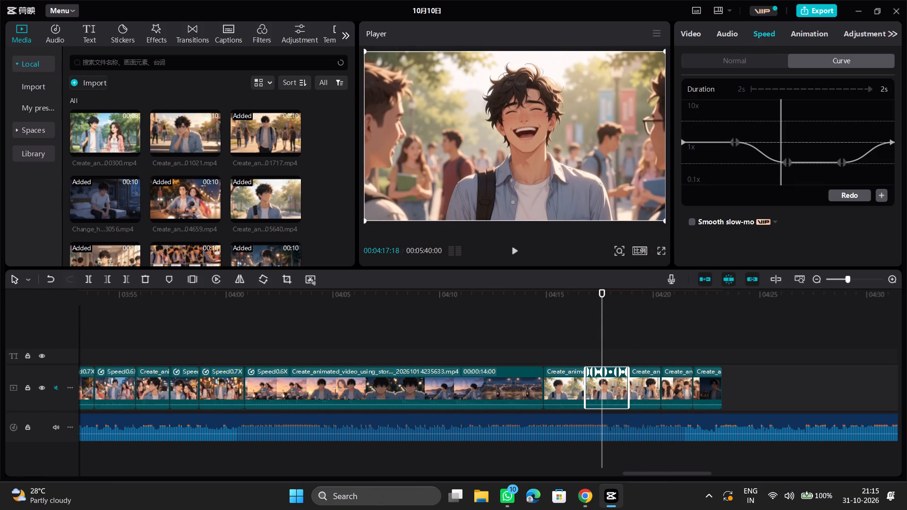
double_click(697, 223)
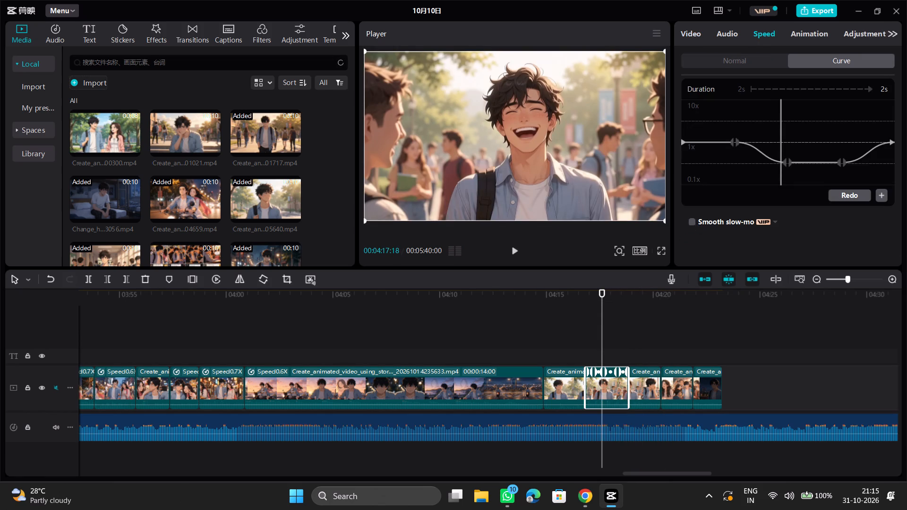
click(693, 220)
click(704, 247)
click(707, 246)
click(712, 249)
click(715, 239)
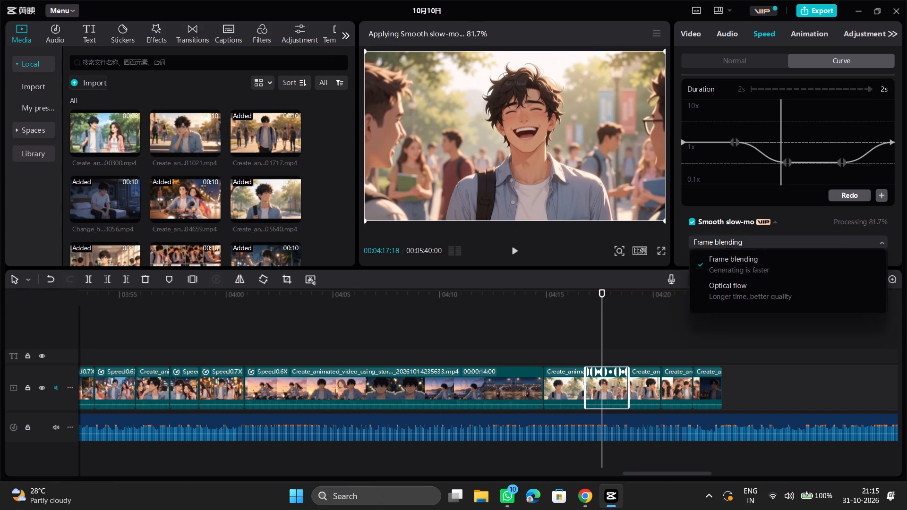
click(722, 280)
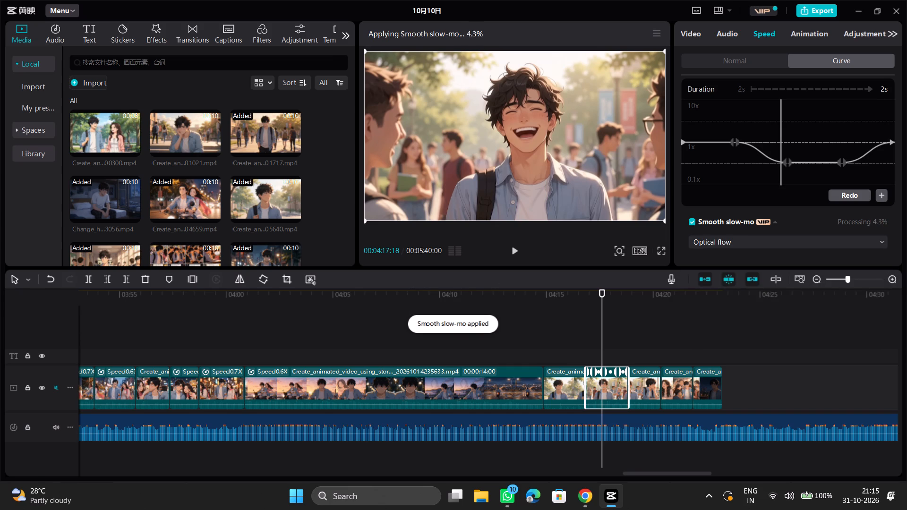
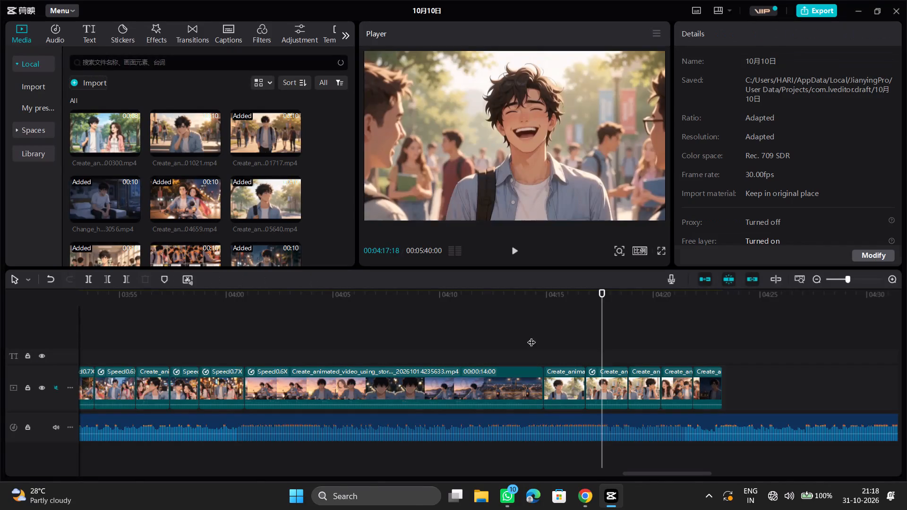
Play the timeline from about 00:04:17 to the end of the video track, rechecking the final night-time scene.
key(space)
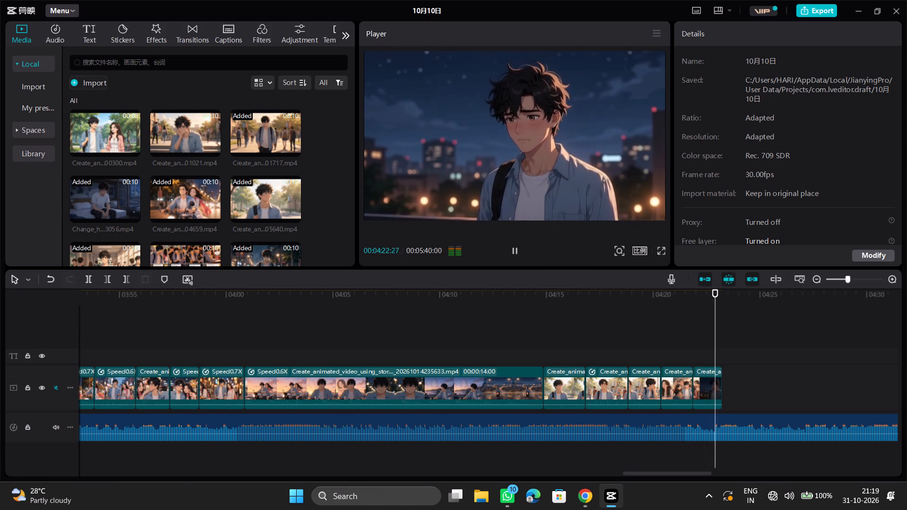
click(721, 352)
click(714, 348)
key(space)
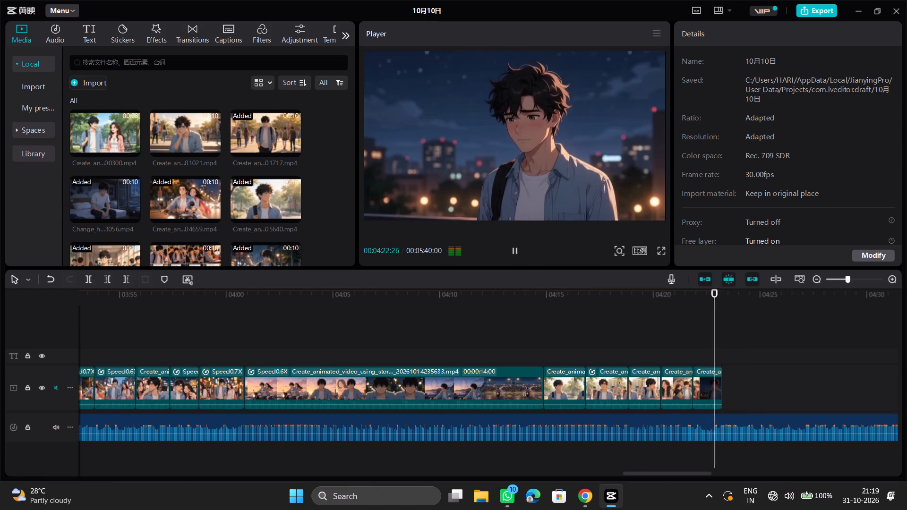
click(697, 337)
key(space)
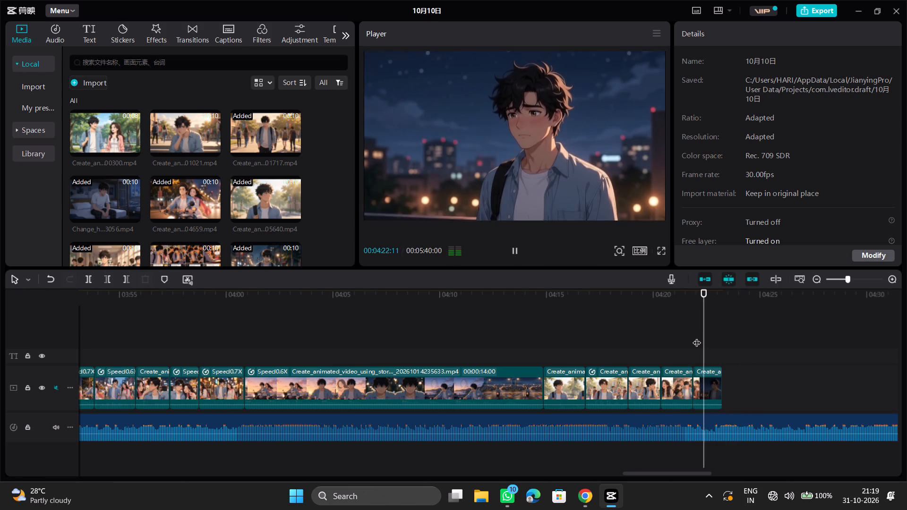
key(space)
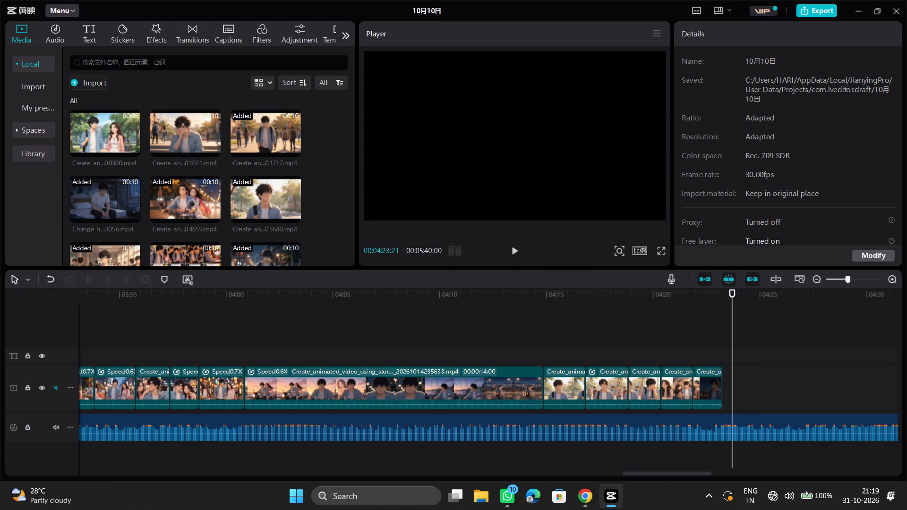
Preview the unused clip ending in 01021.mp4 and add it to the end of the video track at 00:04:23:07.
click(726, 337)
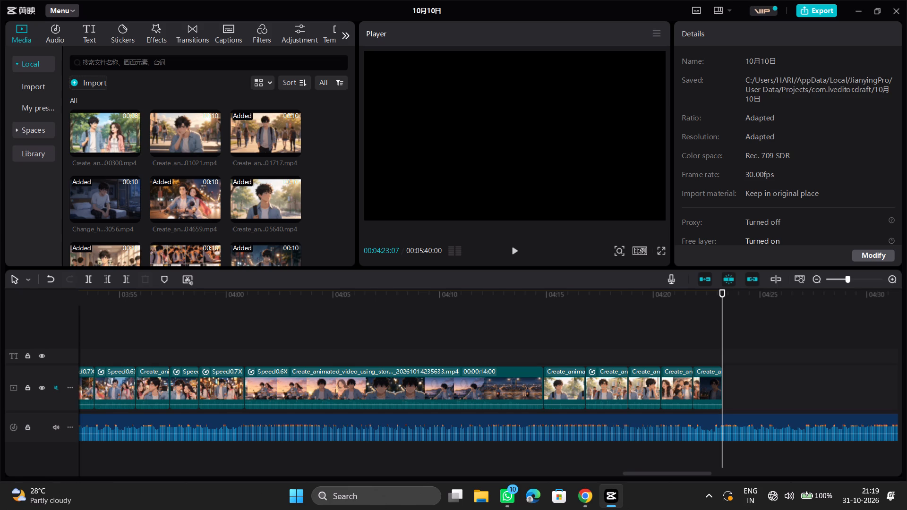
click(179, 136)
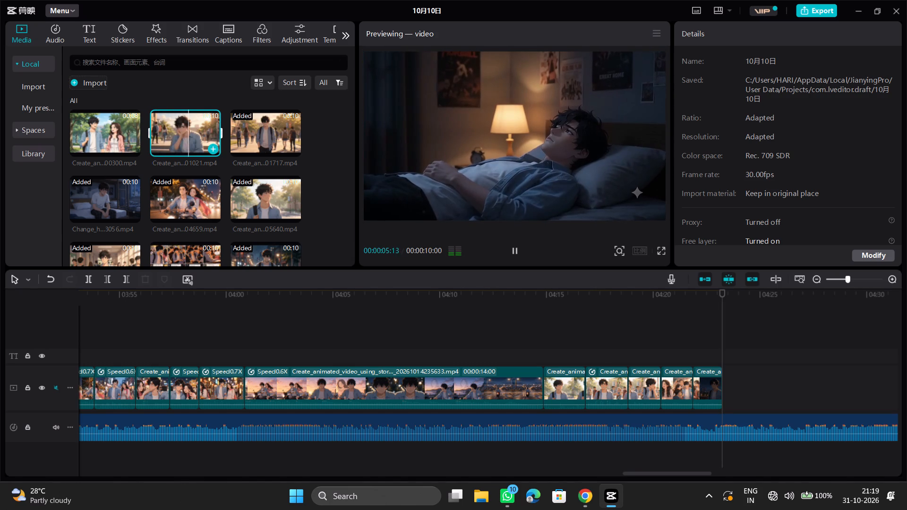
drag(186, 132, 737, 384)
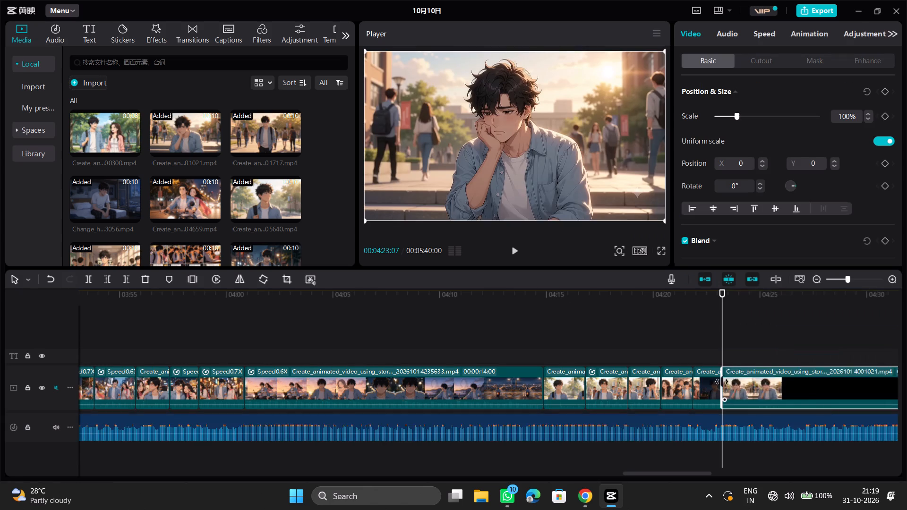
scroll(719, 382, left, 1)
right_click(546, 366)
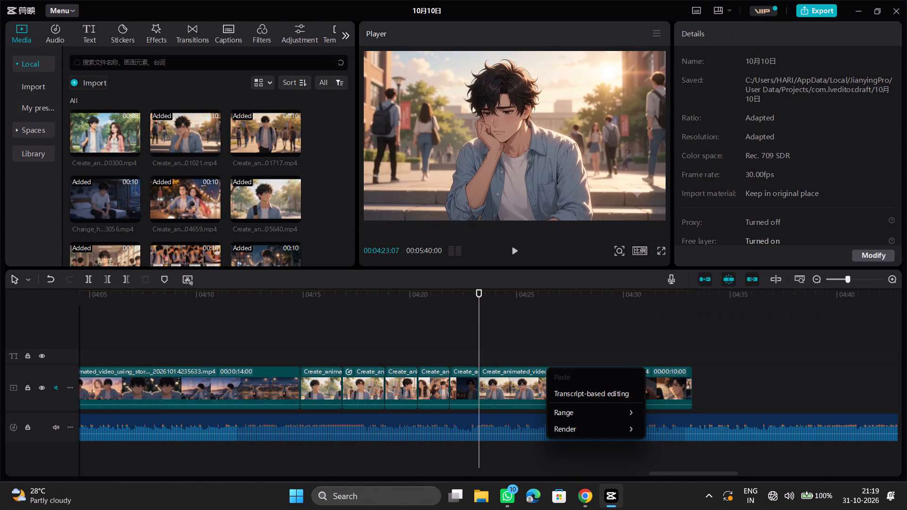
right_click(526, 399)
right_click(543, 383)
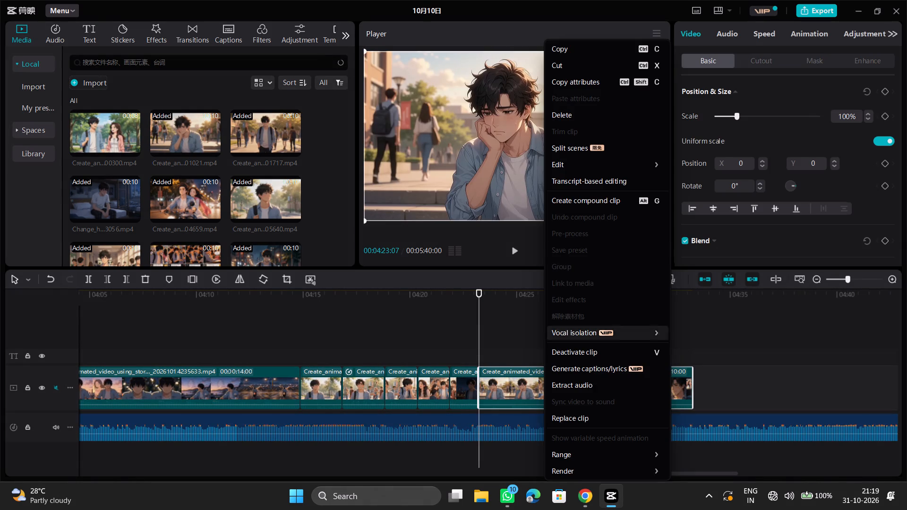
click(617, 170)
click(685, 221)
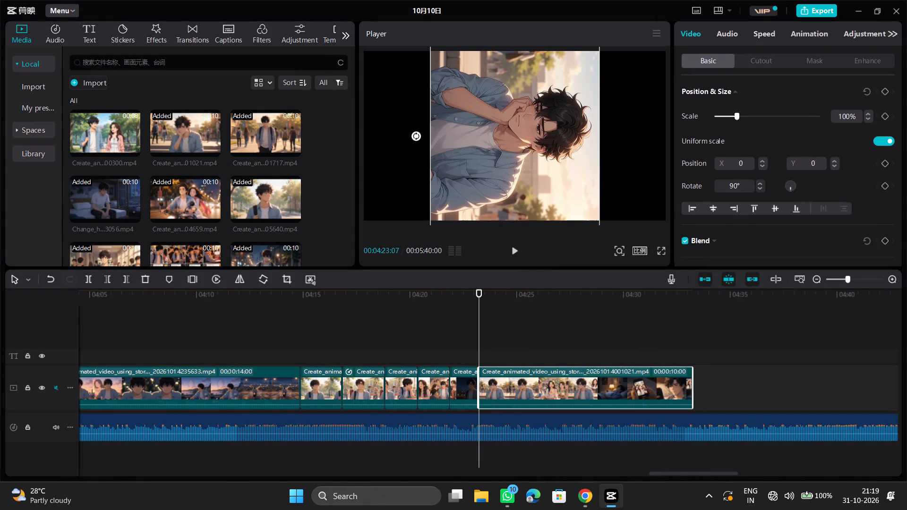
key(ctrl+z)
Crop the newly added clip at a 16:9 ratio, trimming a narrow strip off its right and bottom edges.
right_click(549, 398)
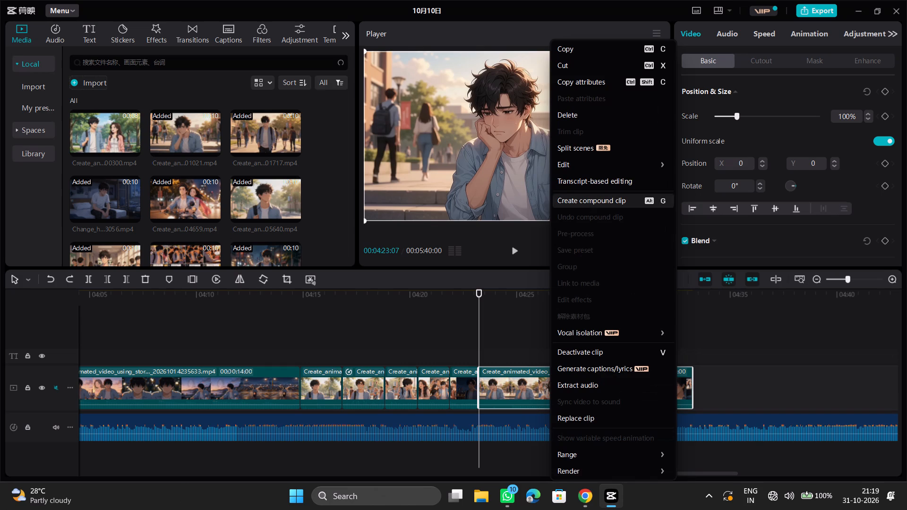
click(706, 234)
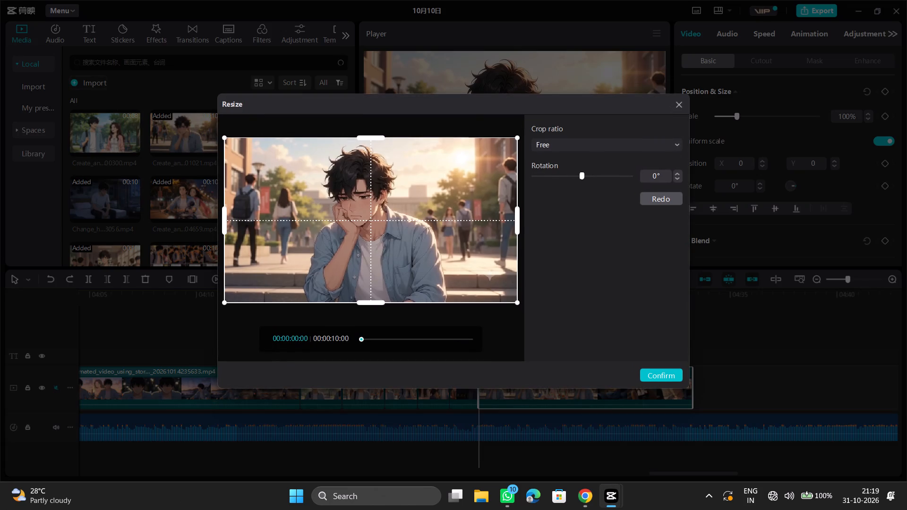
click(590, 148)
click(584, 227)
click(606, 152)
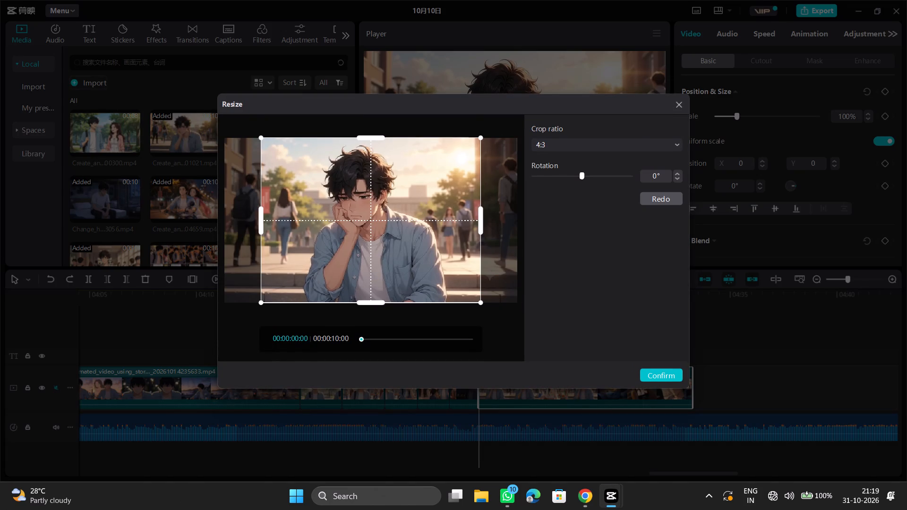
click(606, 147)
click(585, 237)
drag(517, 303, 484, 285)
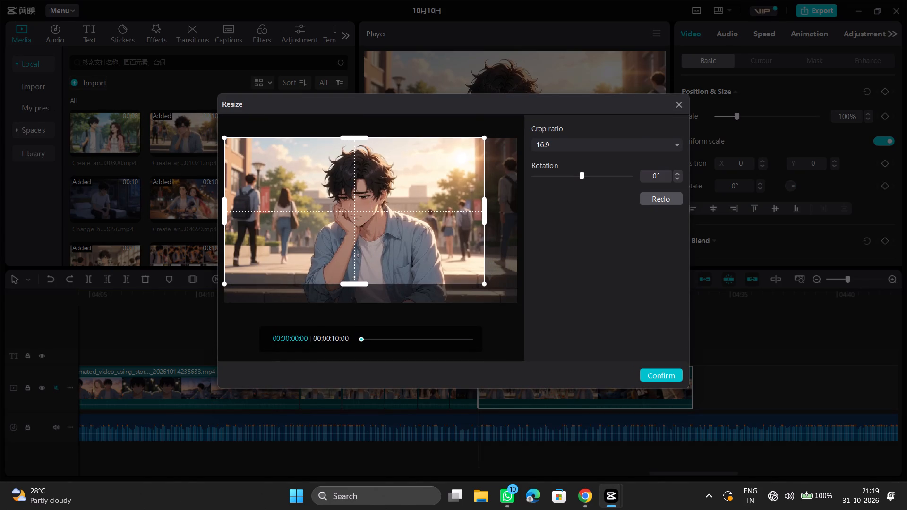
drag(484, 285, 483, 284)
click(661, 372)
Play the cut from the night-time scene into the cropped clip several times, from about 00:04:22.
click(471, 326)
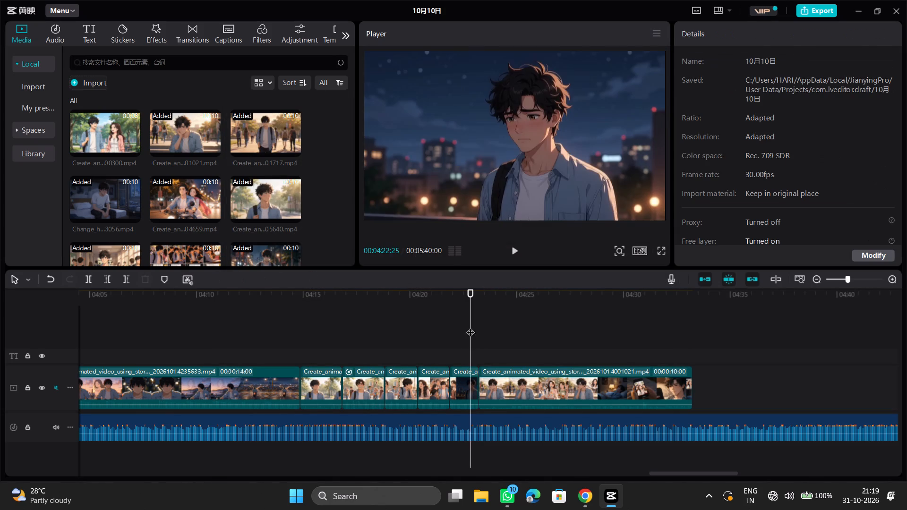
key(space)
click(485, 344)
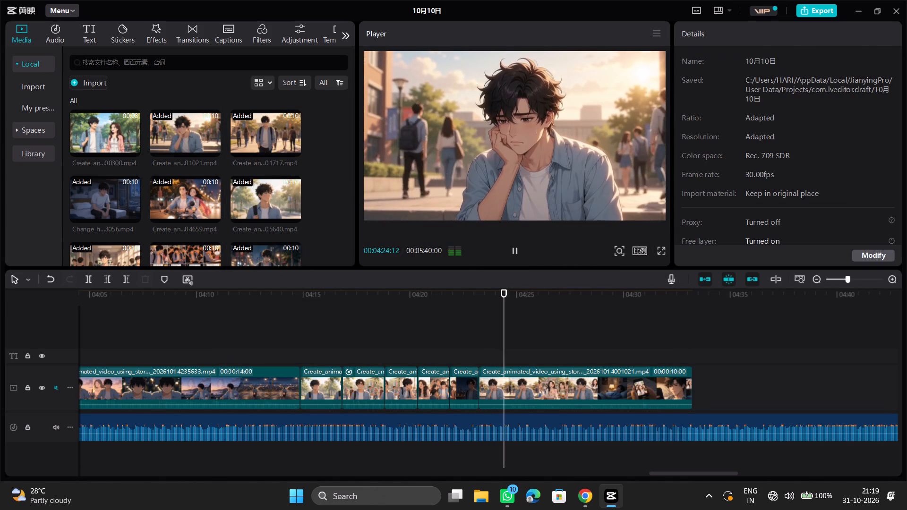
key(space)
click(485, 344)
click(474, 339)
key(space)
double_click(474, 344)
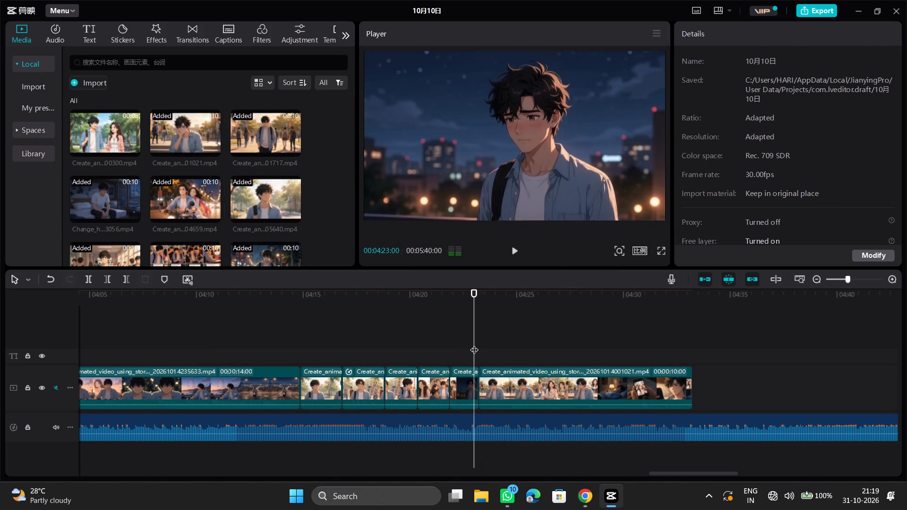
key(space)
click(463, 333)
key(space)
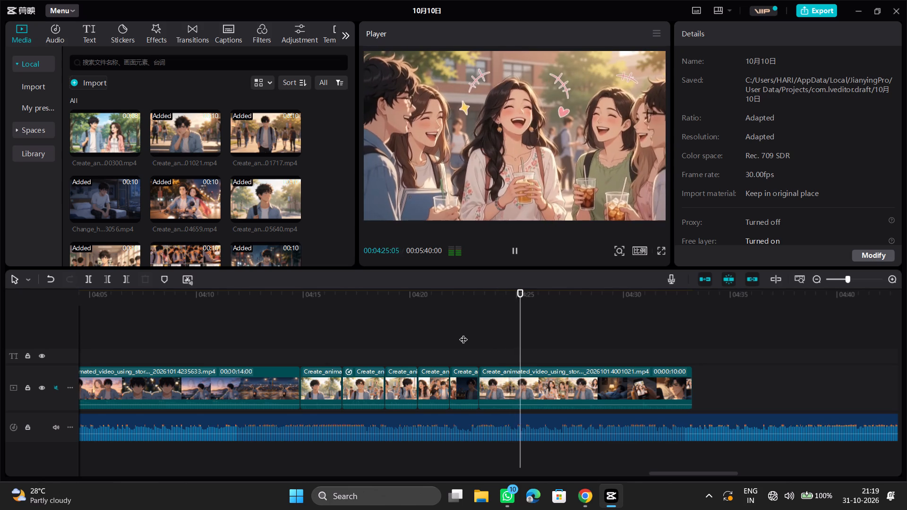
key(space)
click(483, 338)
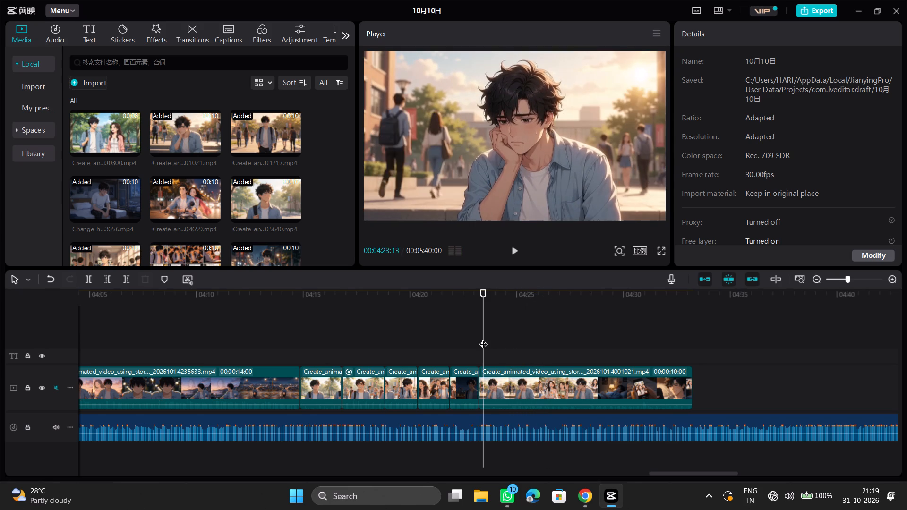
key(space)
key(space)
Split the newly added 10-second clip into separate segments with Split scenes.
right_click(520, 386)
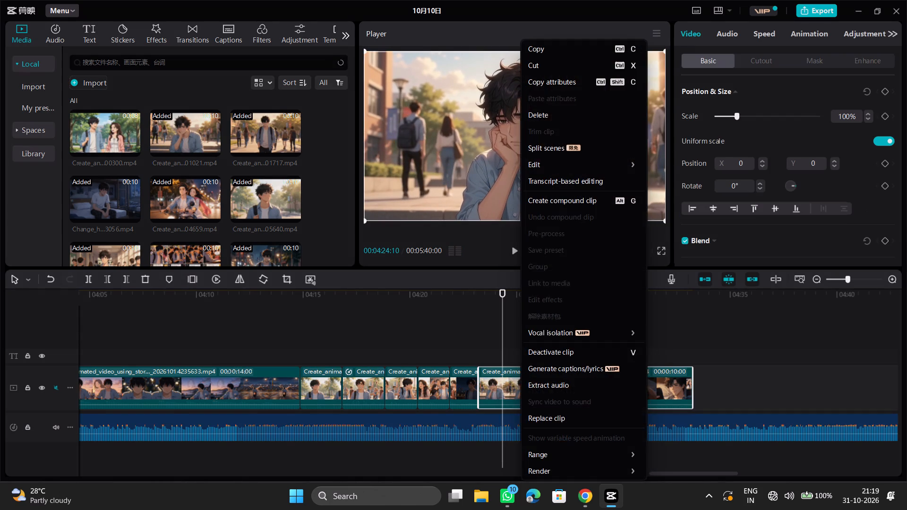
click(613, 152)
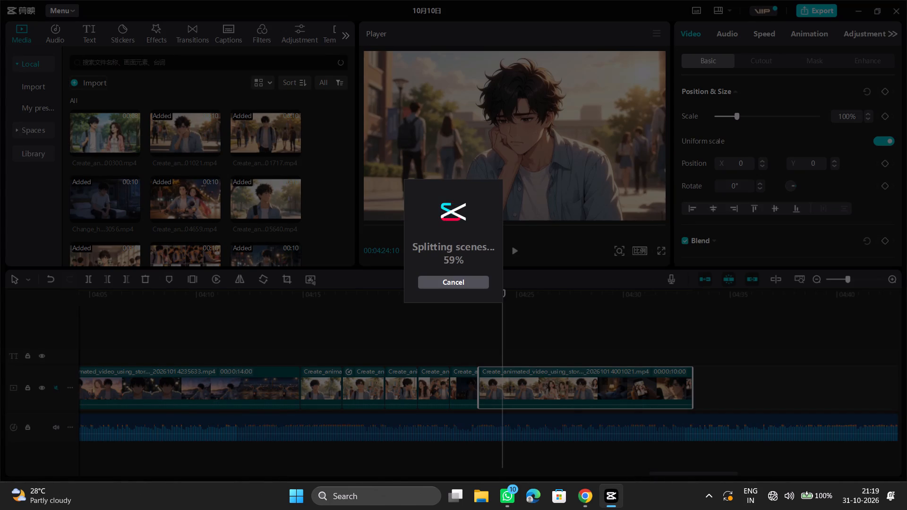
Review the split segments and delete the second, third and fourth scenes of the new clip.
click(490, 338)
key(space)
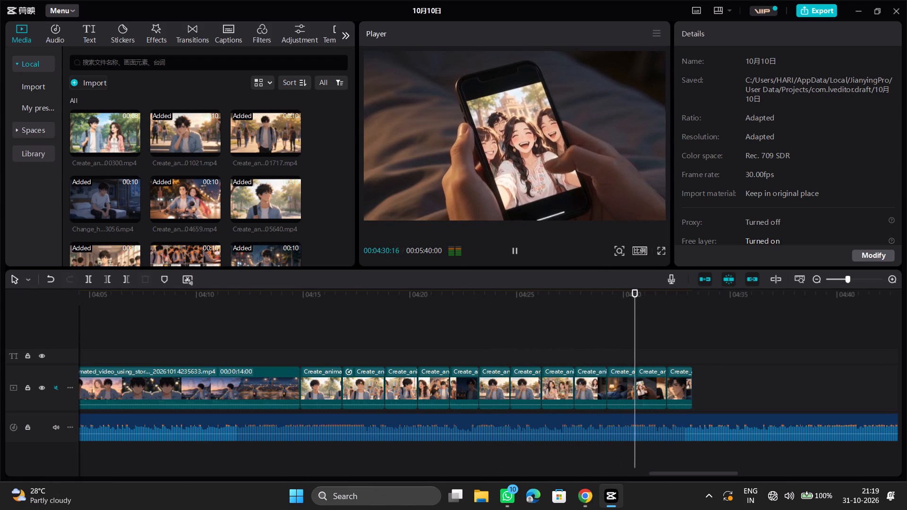
key(space)
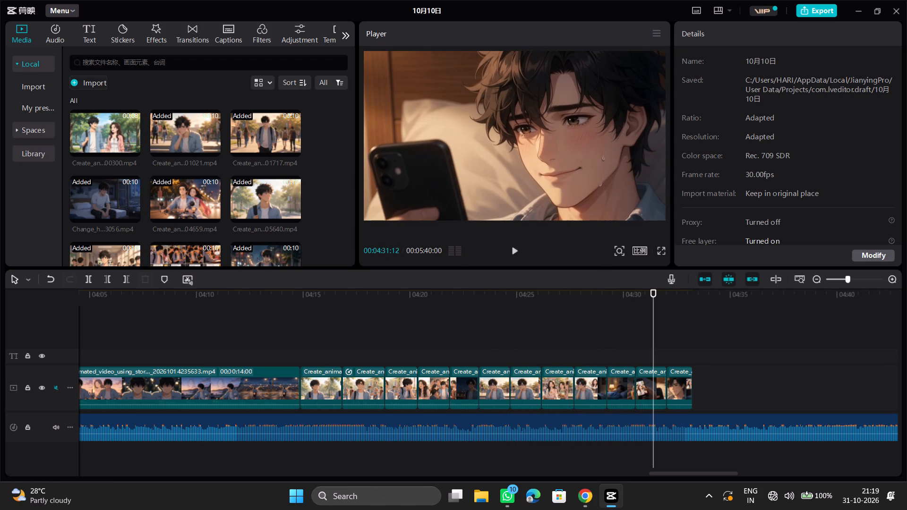
drag(529, 331, 594, 380)
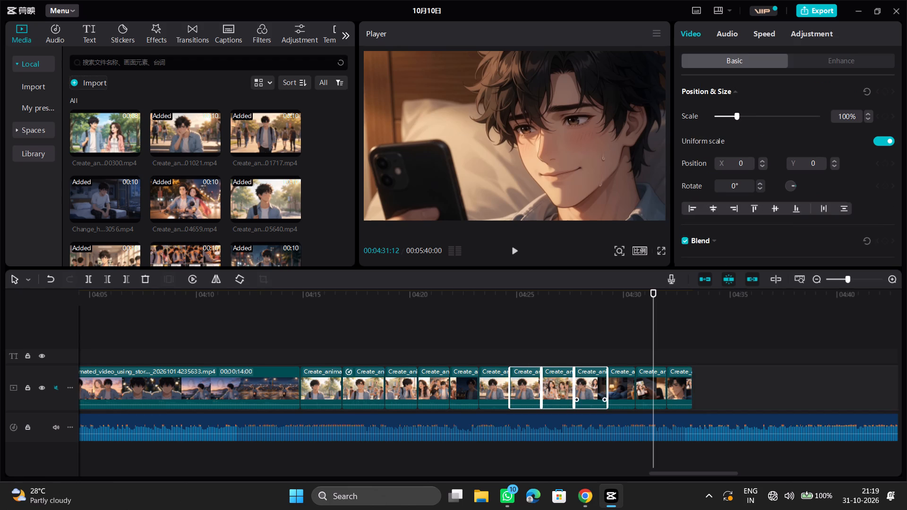
key(Delete)
Replay the remaining scenes and delete the last segment, showing the man sitting on the bed with his phone.
click(479, 342)
key(space)
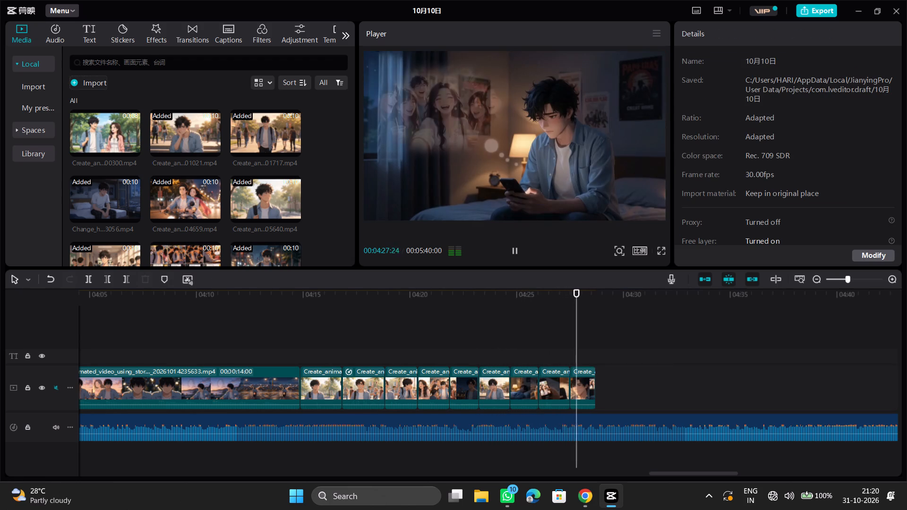
key(space)
click(593, 388)
key(Delete)
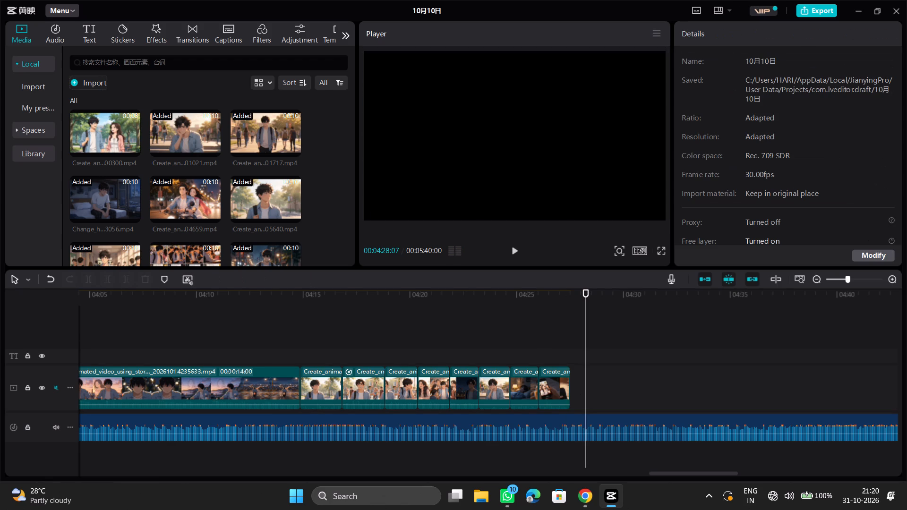
Review the last segment, with the phone close-up and the man smiling in bed, and set its normal speed to 0.5x.
click(532, 337)
key(space)
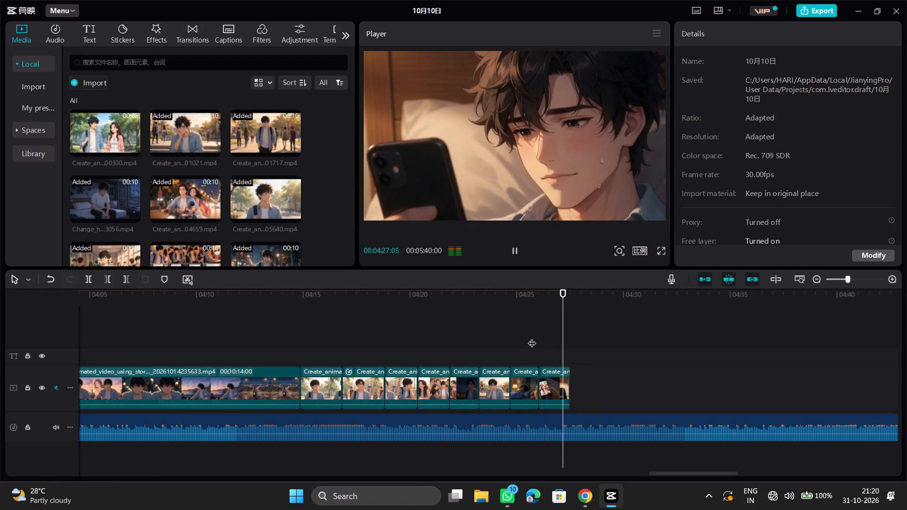
click(549, 341)
key(space)
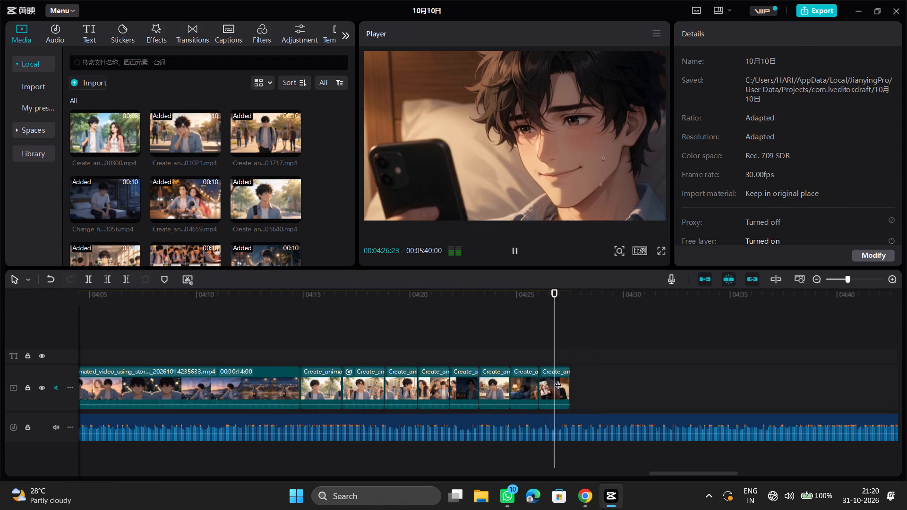
key(space)
click(559, 381)
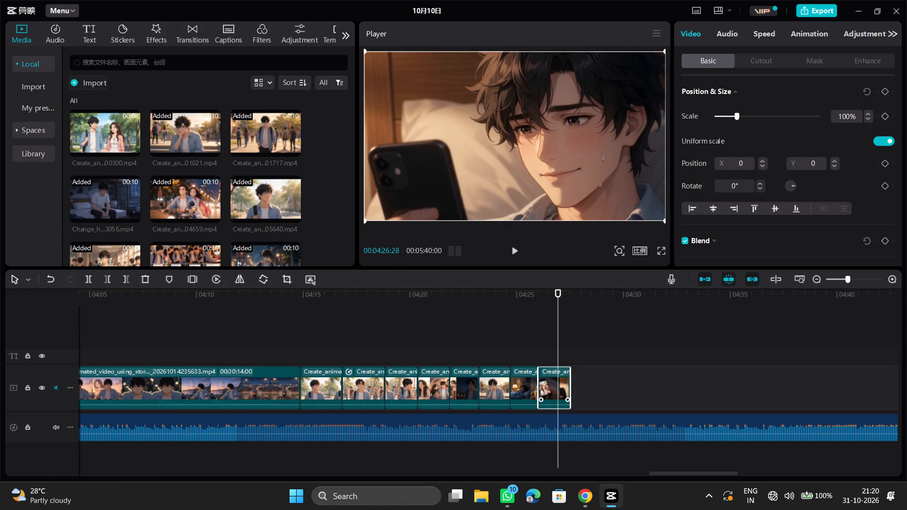
click(768, 34)
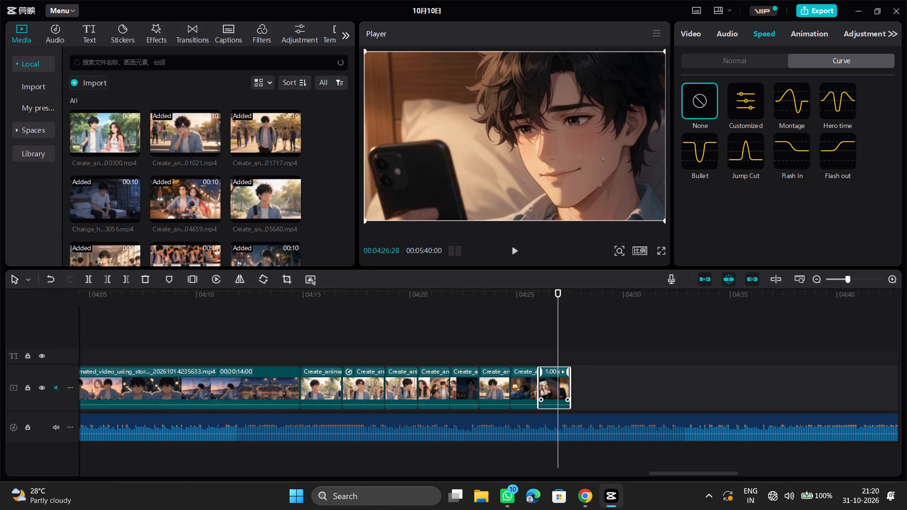
click(739, 61)
drag(710, 108, 697, 106)
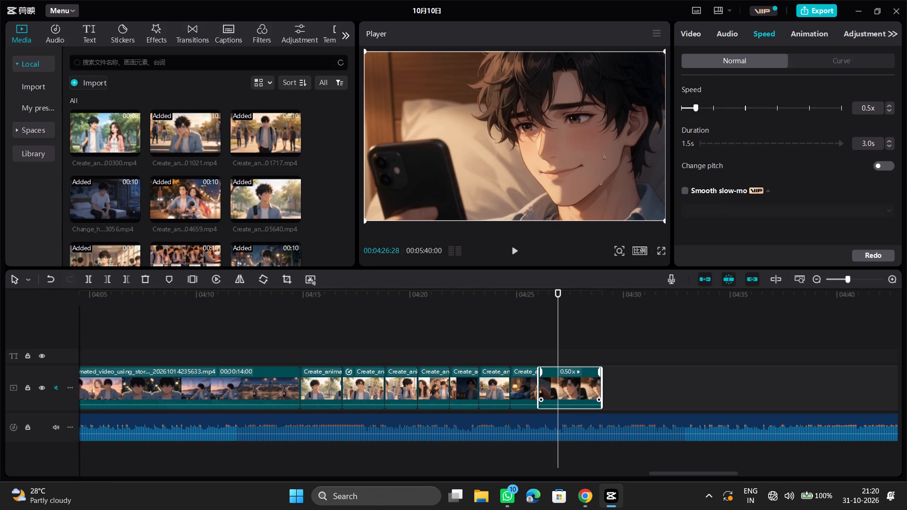
Enable Smooth slow-mo on the slowed phone segment using the Optical flow method.
click(684, 193)
click(695, 212)
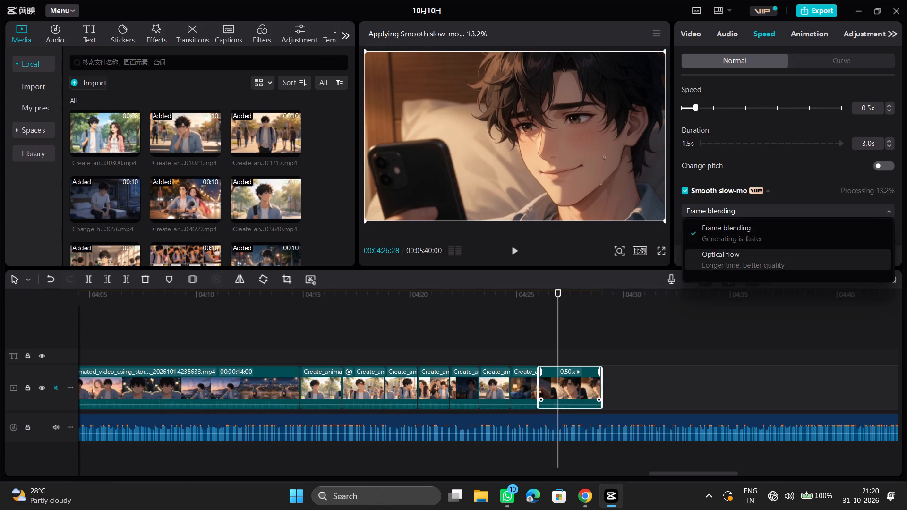
click(719, 259)
Replay the slowed phone segment through the track's end, and recheck the group scene from about 00:04:20.
click(524, 329)
key(space)
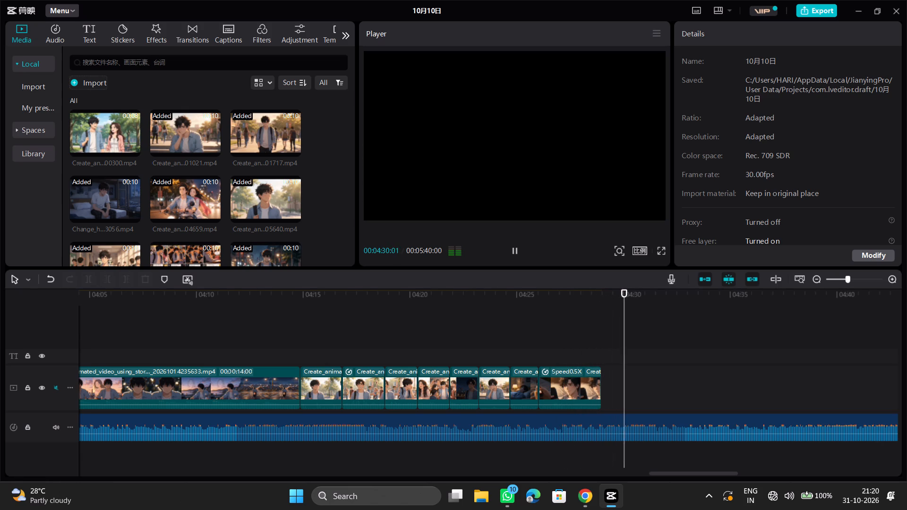
click(427, 328)
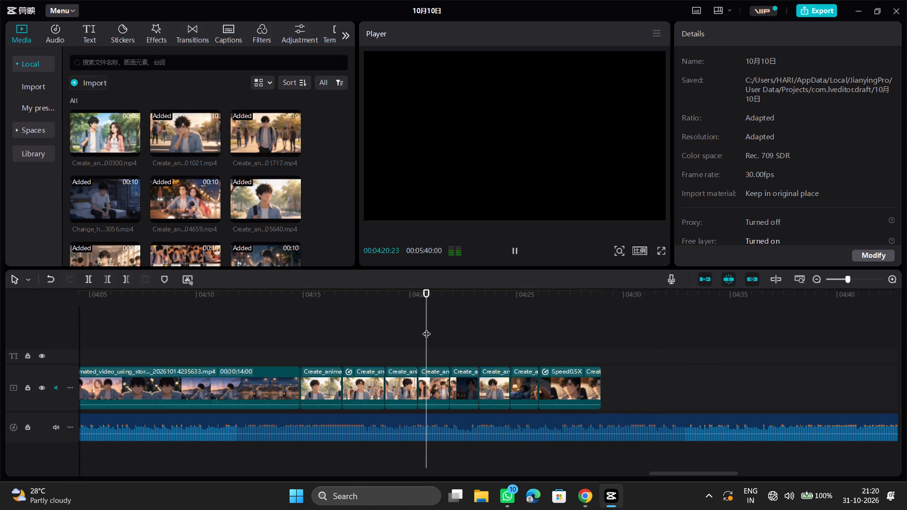
key(space)
key(space)
key(space)
key(space)
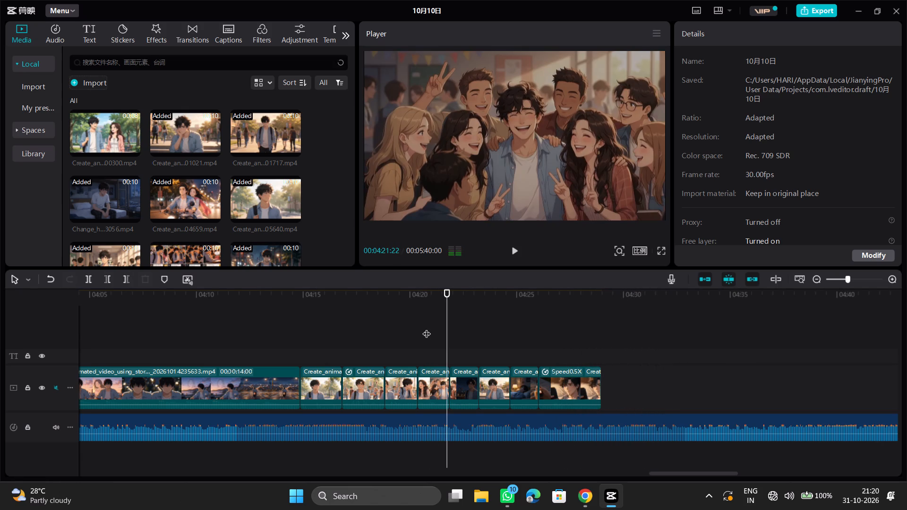
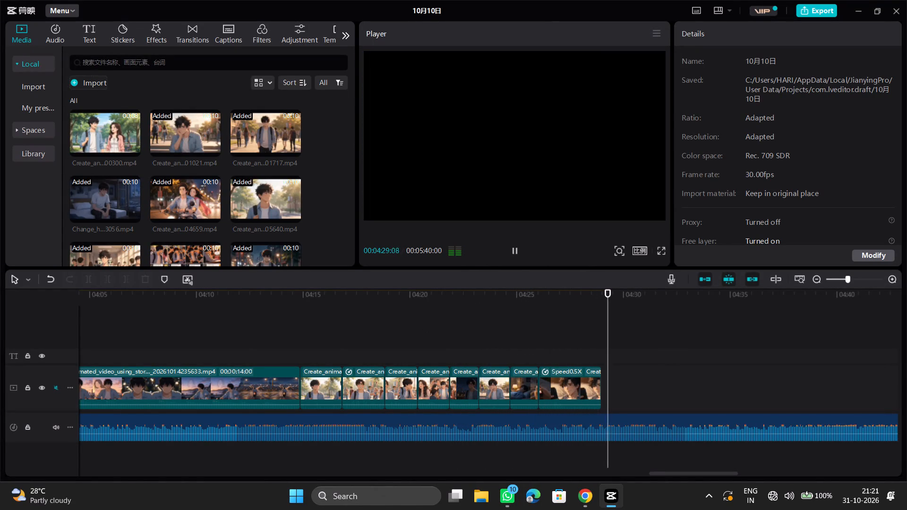
Replay the last phone segment's ending and trim its end slightly shorter, to just before 00:04:29.
click(596, 349)
click(584, 341)
key(space)
key(space)
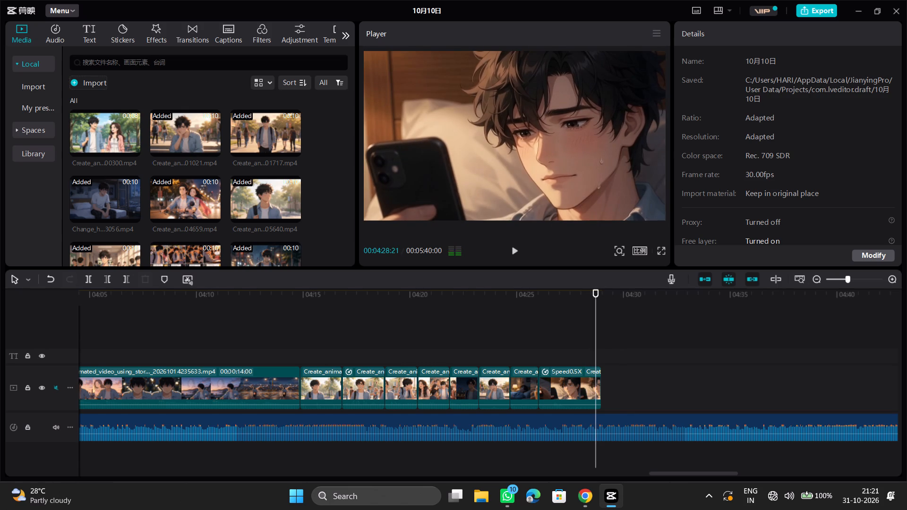
key(space)
key(space)
click(594, 372)
drag(602, 378, 597, 378)
Replay the end of the video track to check the trimmed ending of the phone segment.
click(583, 354)
key(space)
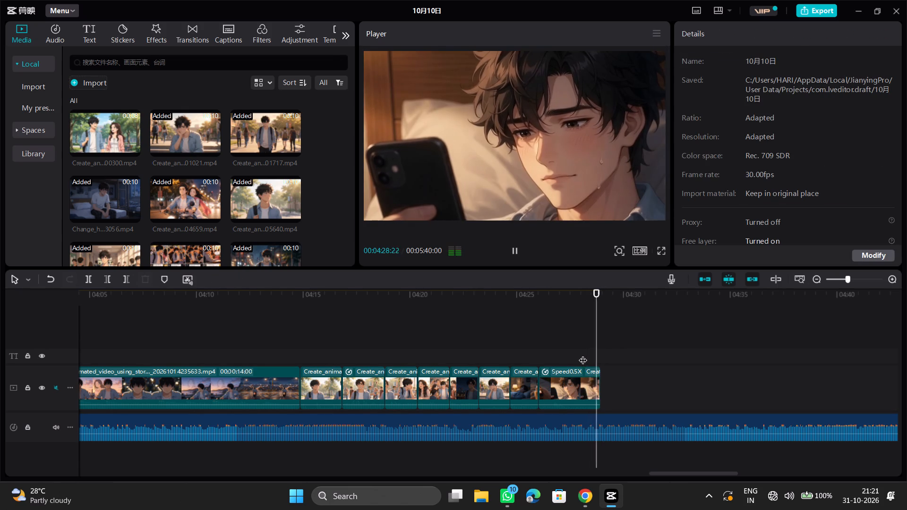
click(598, 350)
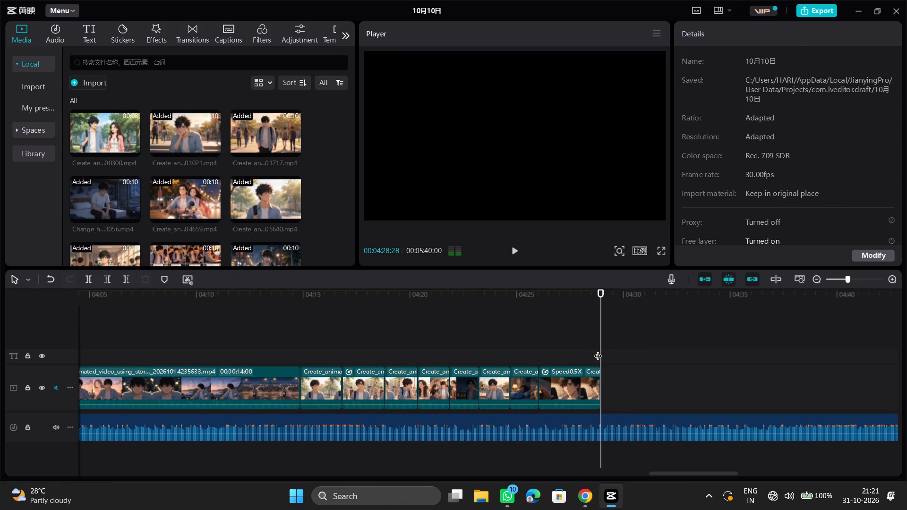
key(space)
key(space)
click(594, 346)
key(space)
key(space)
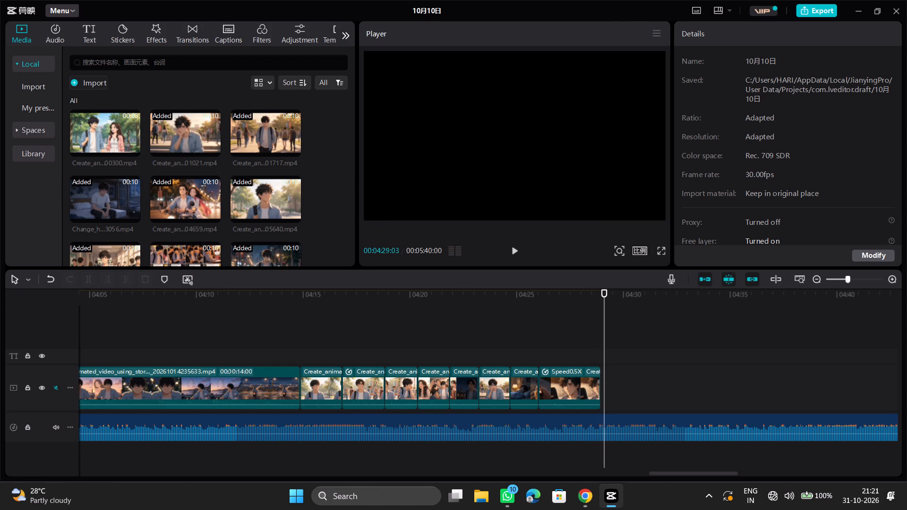
Preview the park couple and sunset couple clips from the local media, replaying the track's ending to compare them.
click(123, 120)
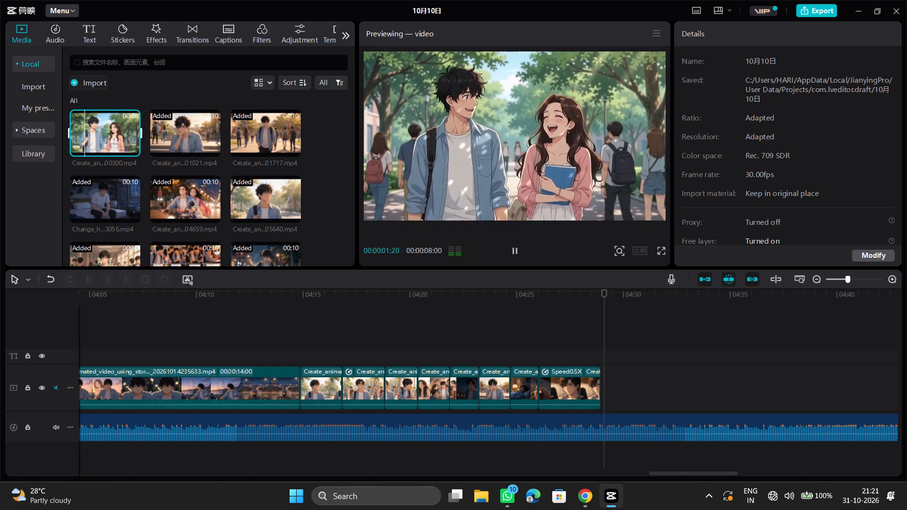
click(599, 350)
key(space)
key(space)
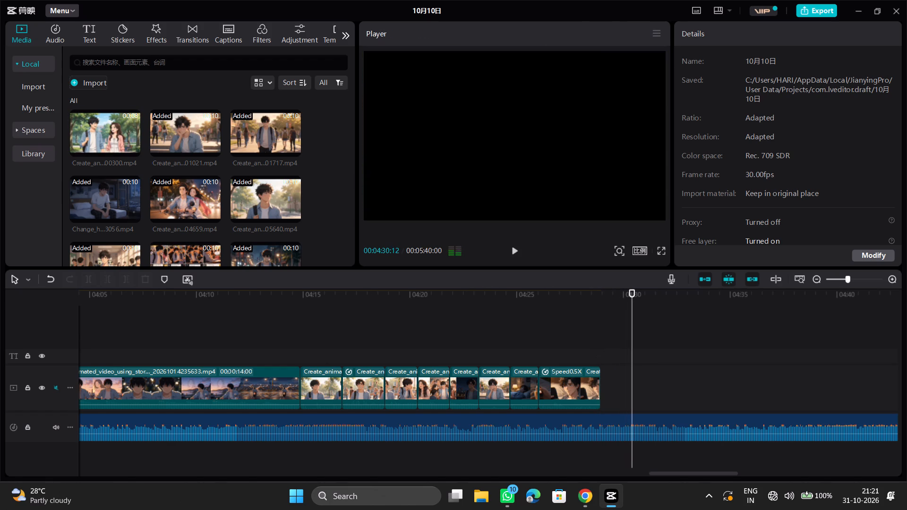
scroll(192, 161, down, 1)
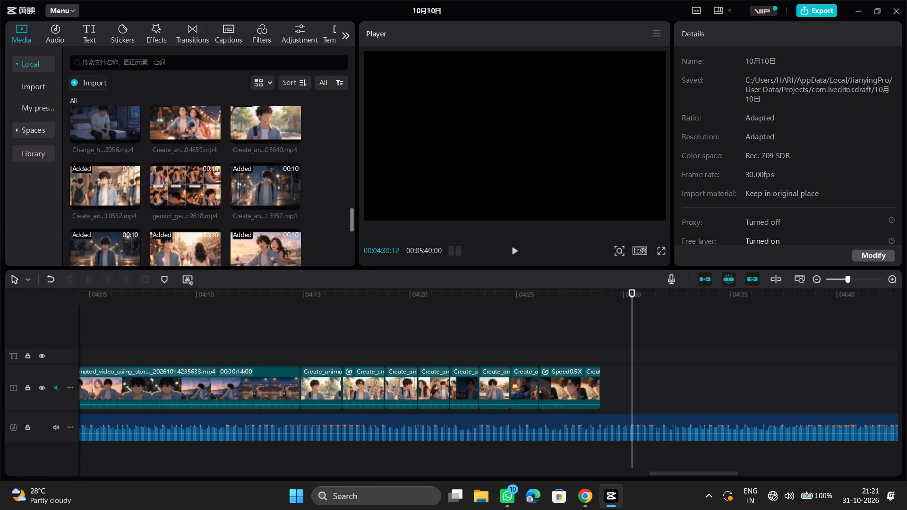
scroll(192, 161, down, 1)
click(108, 182)
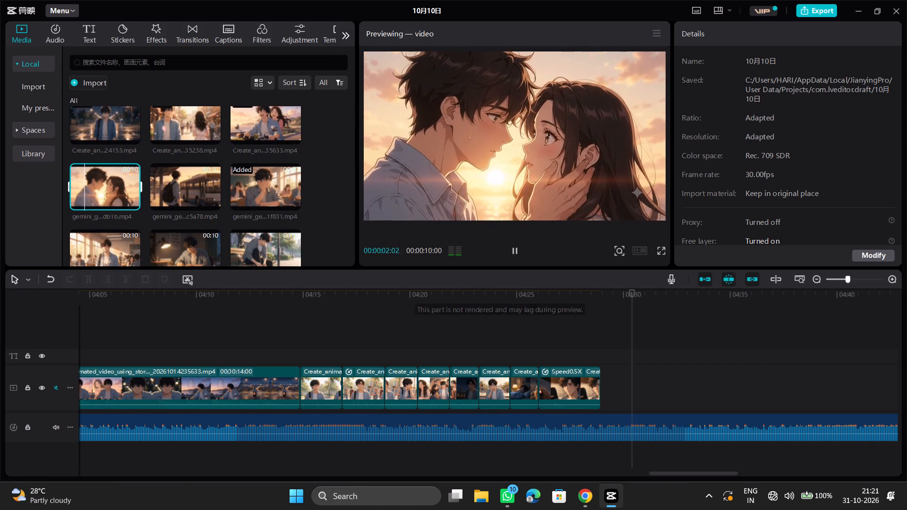
click(573, 333)
key(space)
key(space)
key(space)
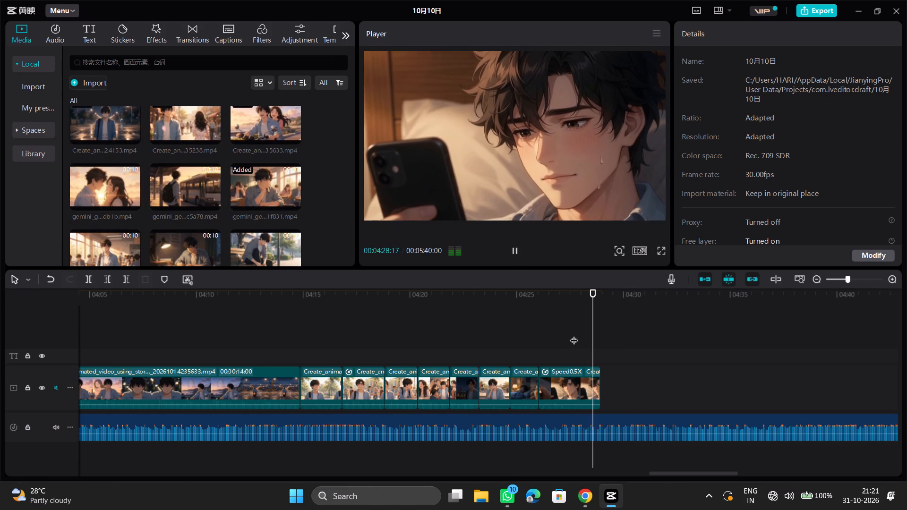
key(space)
Preview the local clips of the sunset couple, the man by the bus and the student at a desk.
click(110, 188)
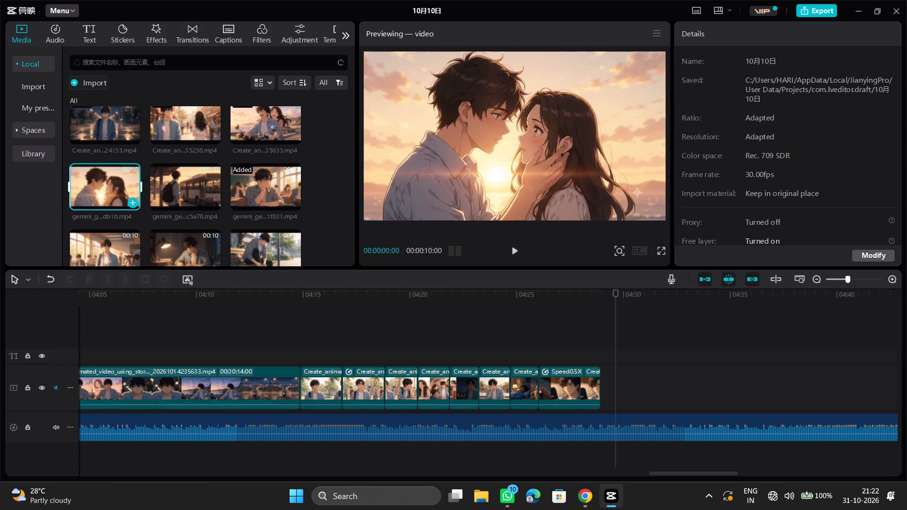
click(200, 190)
scroll(249, 187, down, 1)
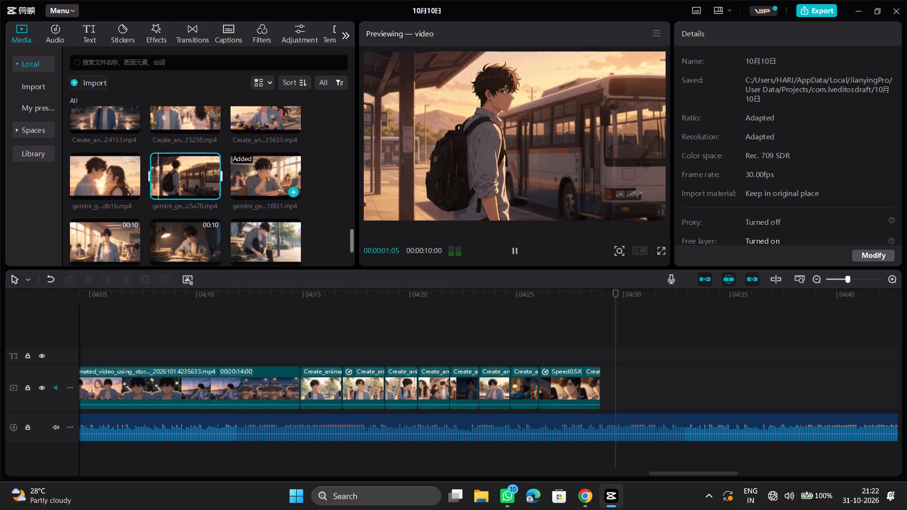
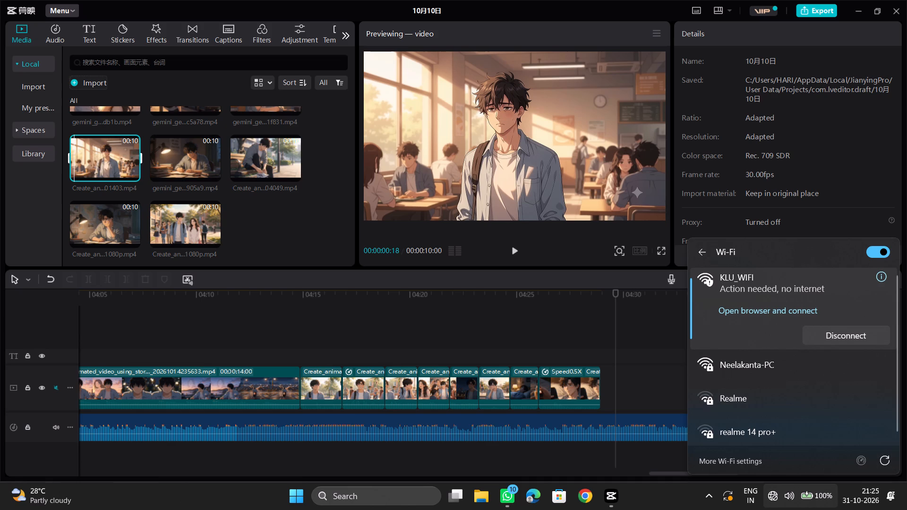
Refresh the available Wi-Fi networks, restart Wi-Fi, and connect the computer to the network named test.
click(889, 462)
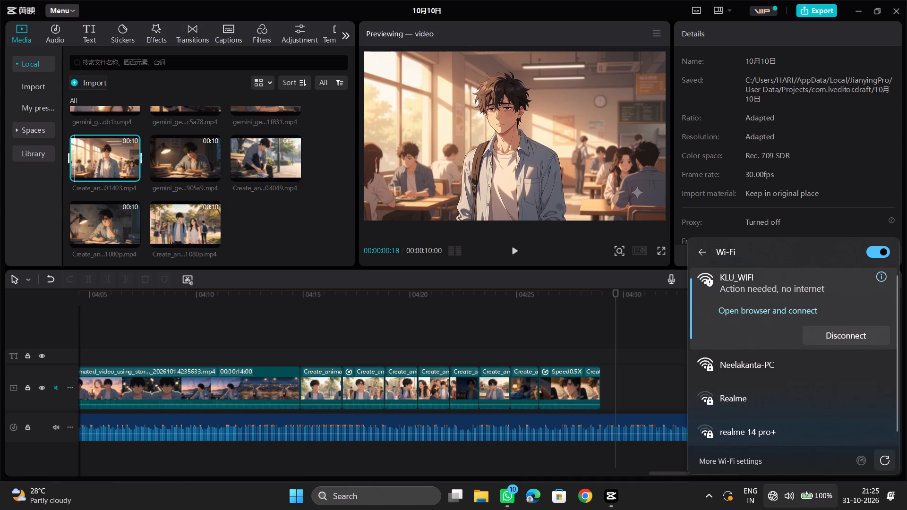
click(885, 461)
click(882, 460)
click(883, 250)
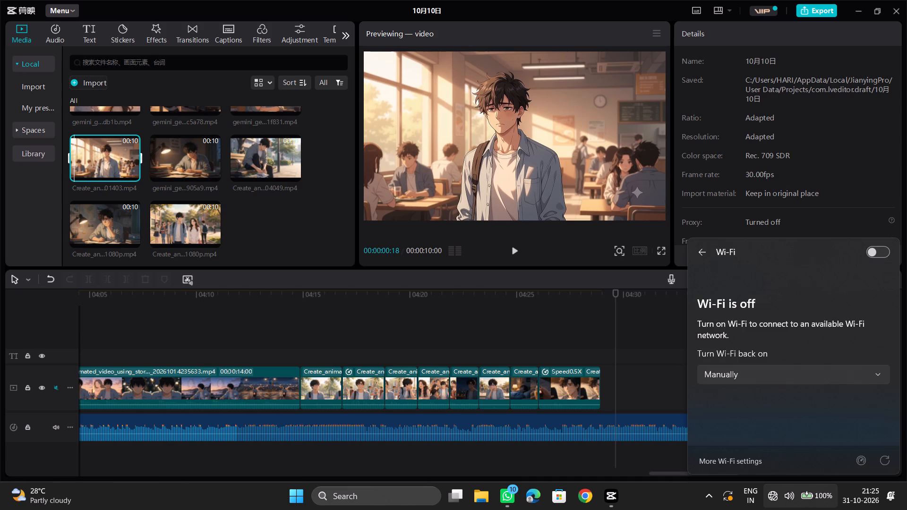
click(881, 252)
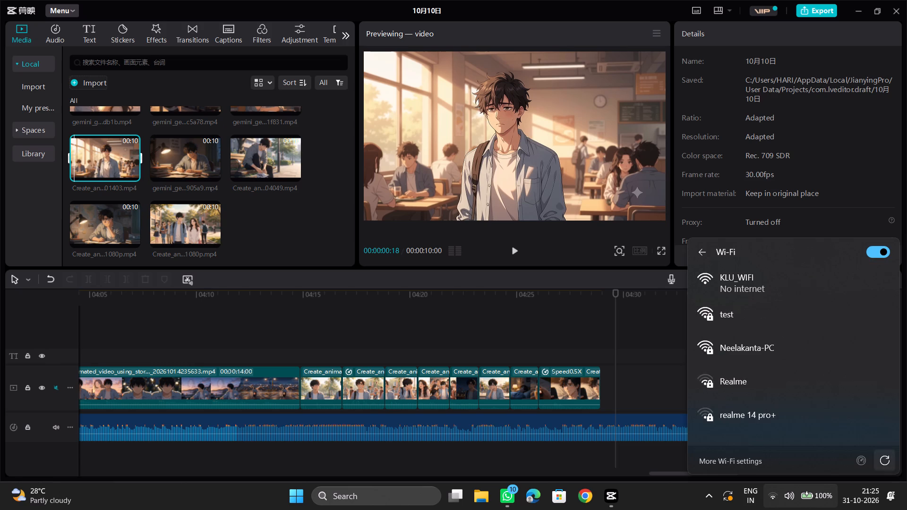
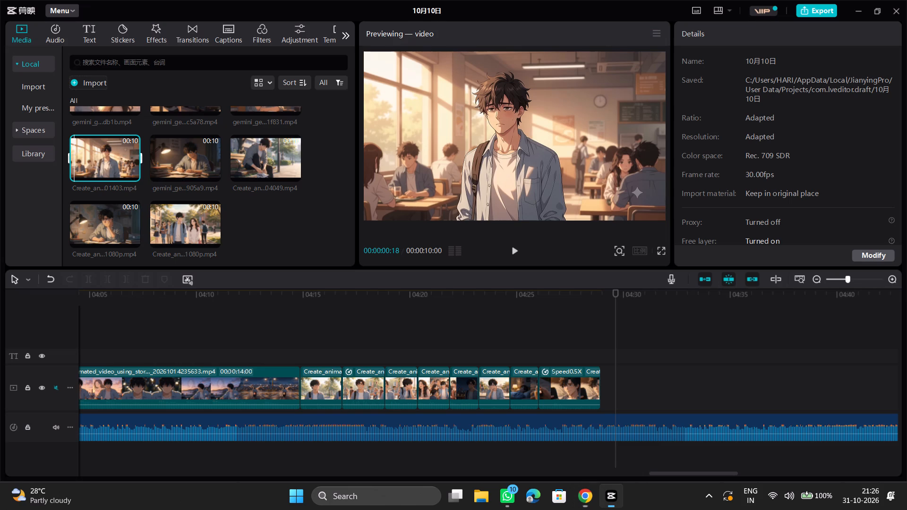
Replay the end of the video track around 00:04:29 and preview the local clip of the student writing at a desk.
click(455, 359)
key(space)
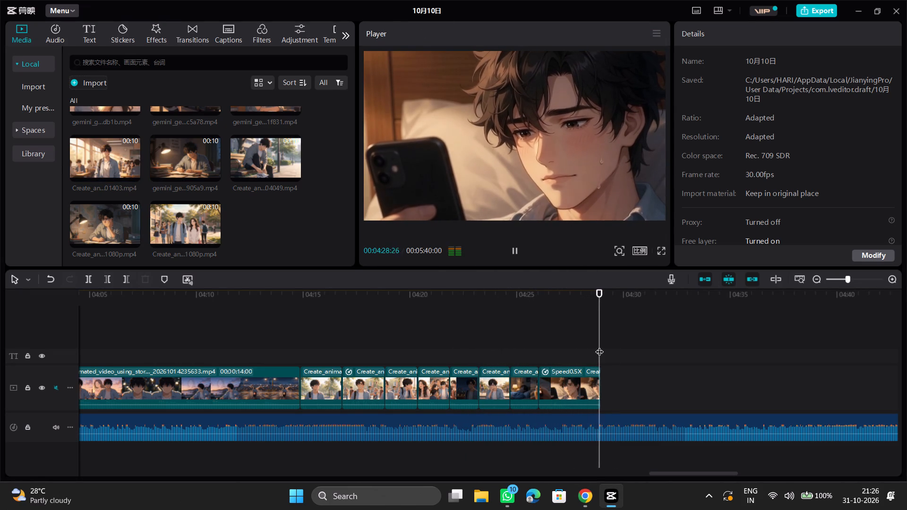
click(599, 346)
key(space)
click(497, 349)
key(space)
click(606, 354)
key(space)
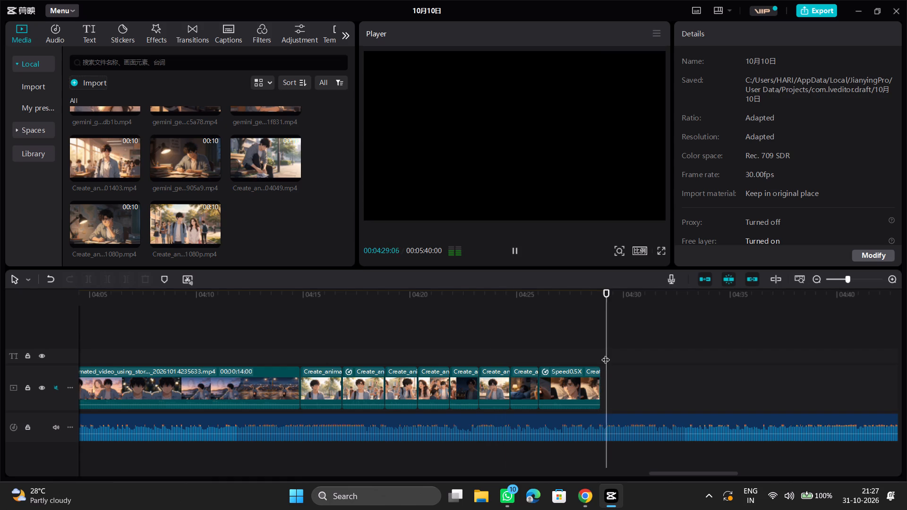
click(599, 348)
key(space)
key(space)
click(171, 169)
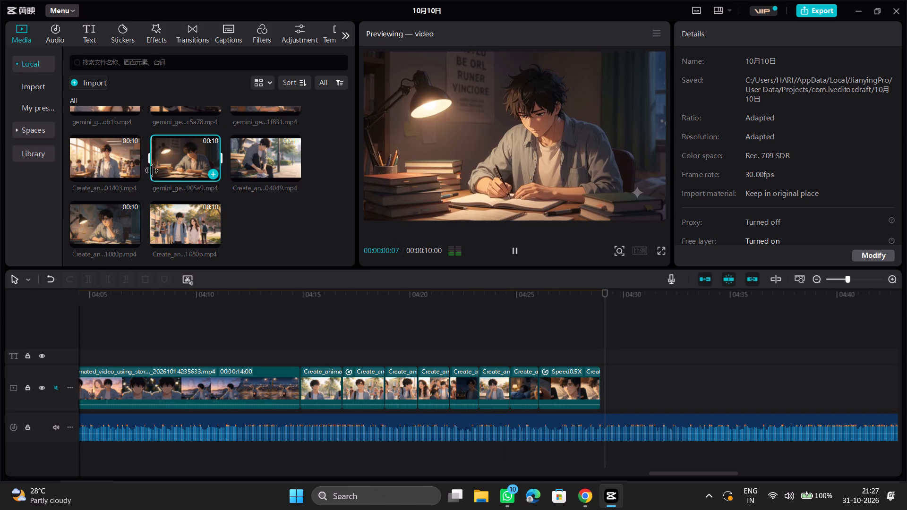
Add the local clip Create_an...01403.mp4, the student in the sunlit classroom, to the end of the video track.
click(103, 148)
drag(103, 148, 344, 223)
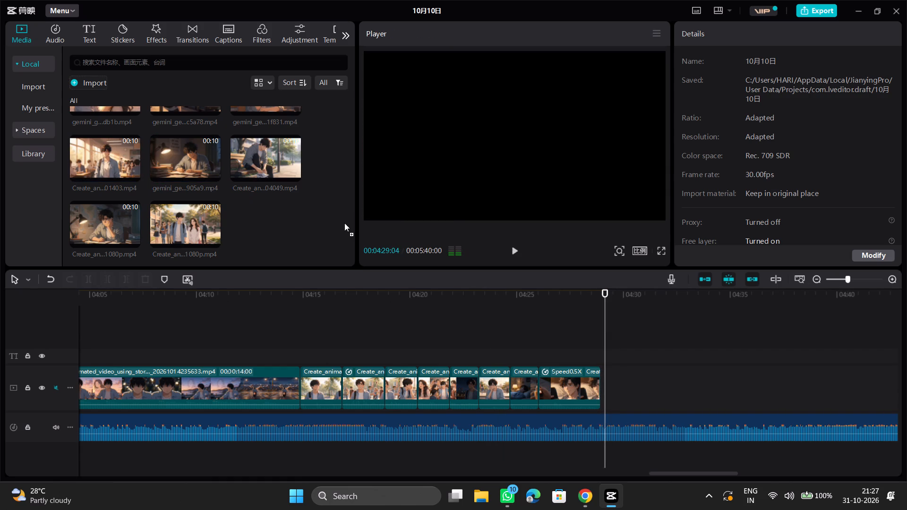
drag(344, 223, 606, 387)
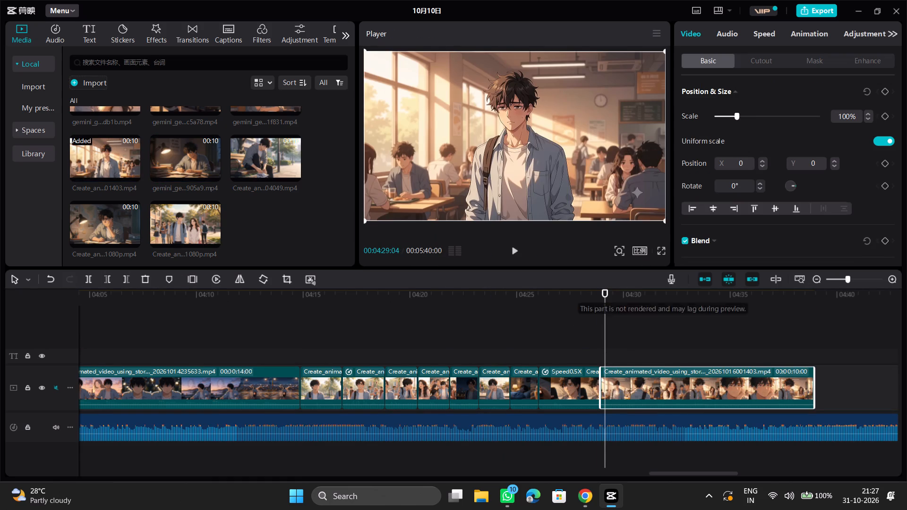
Crop the added classroom clip at a 16:9 ratio to a slightly smaller frame that excludes the watermark in its lower-right corner.
right_click(677, 374)
click(739, 163)
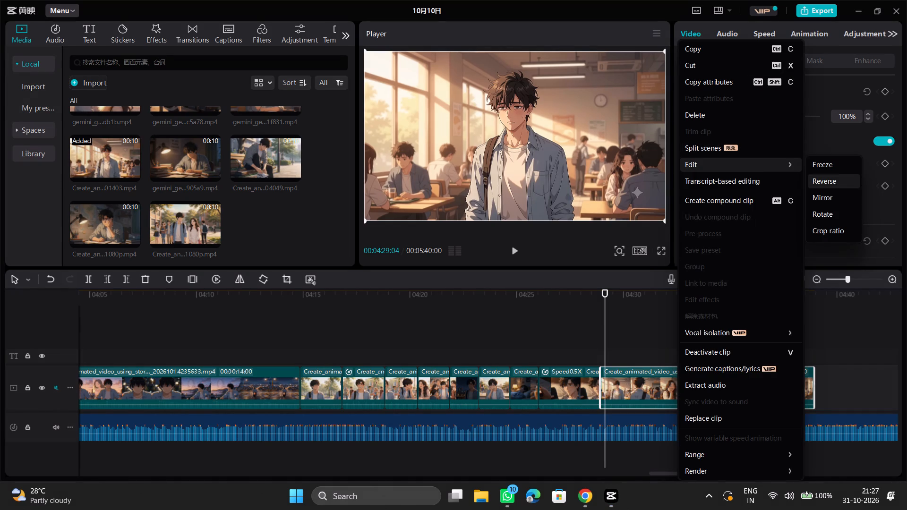
click(823, 224)
click(606, 147)
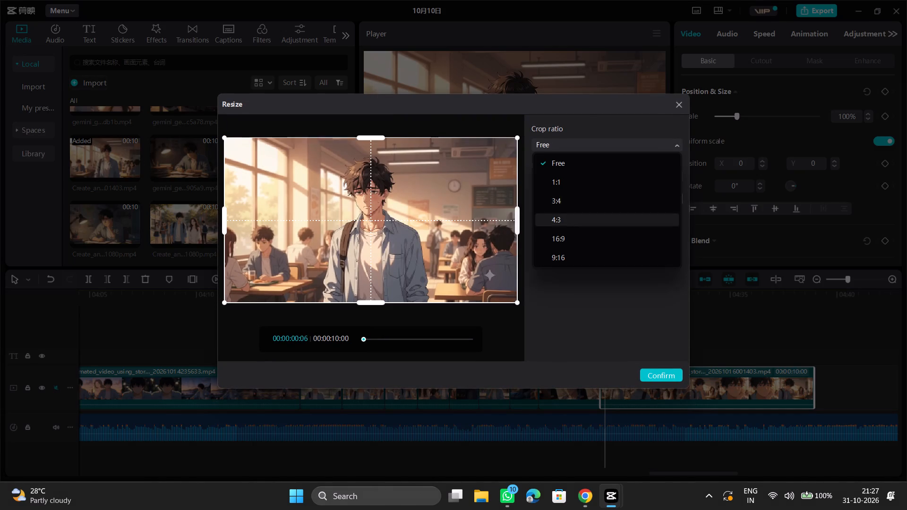
click(602, 235)
drag(518, 302, 486, 295)
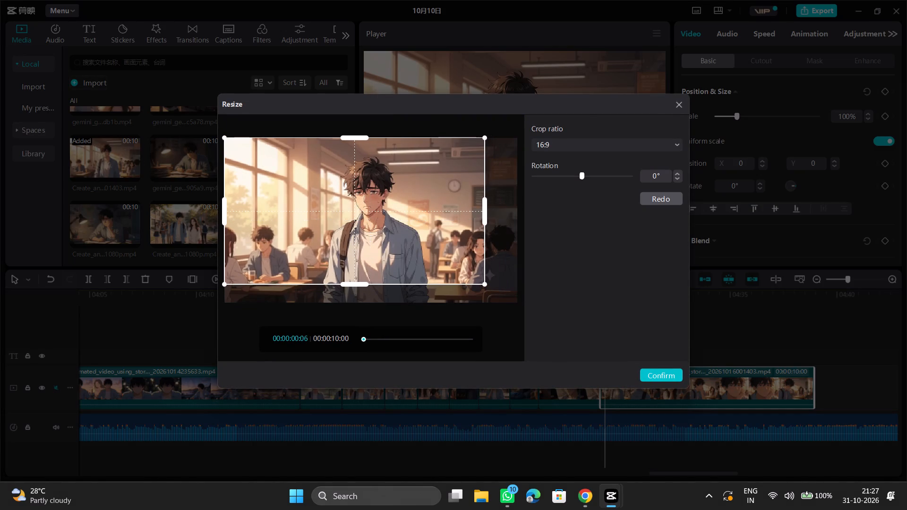
drag(486, 295, 484, 295)
click(666, 377)
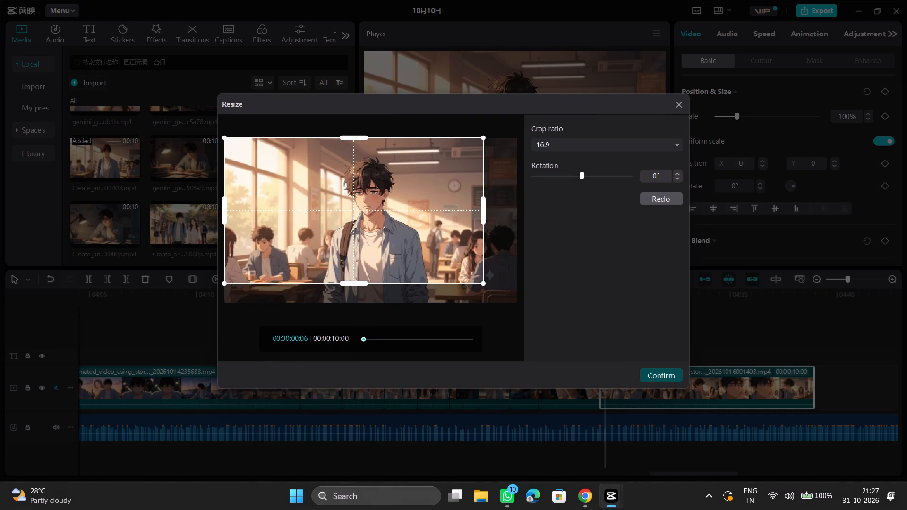
Split the cropped classroom clip into its separate scenes.
right_click(632, 388)
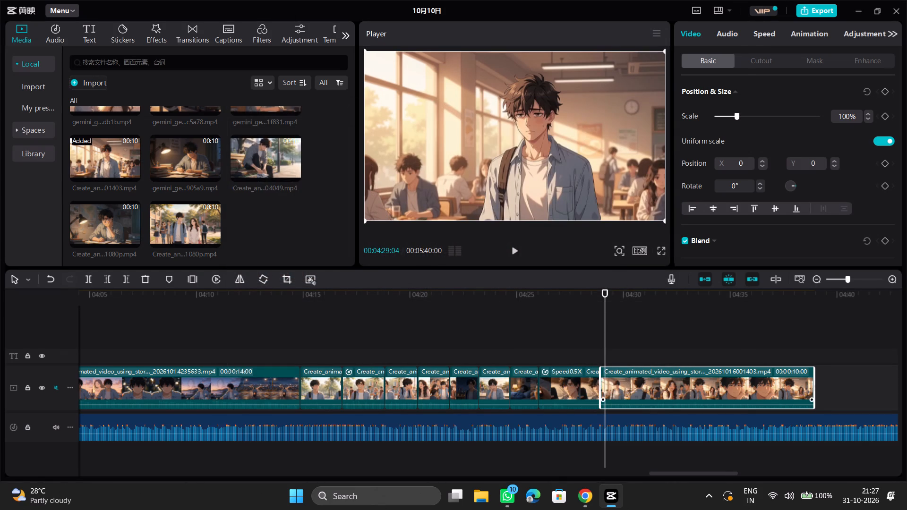
click(689, 152)
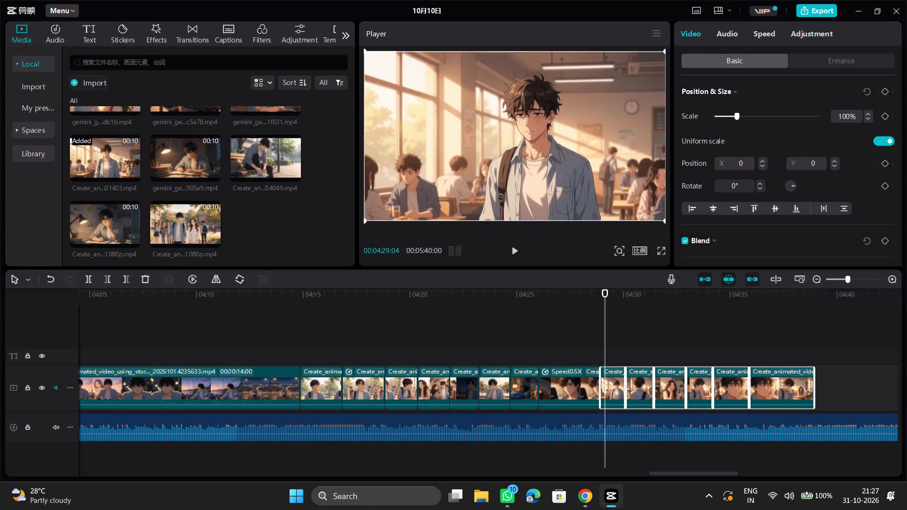
Play the first scenes of the split classroom clip and check the cut between the first and second scene.
click(599, 337)
key(space)
key(space)
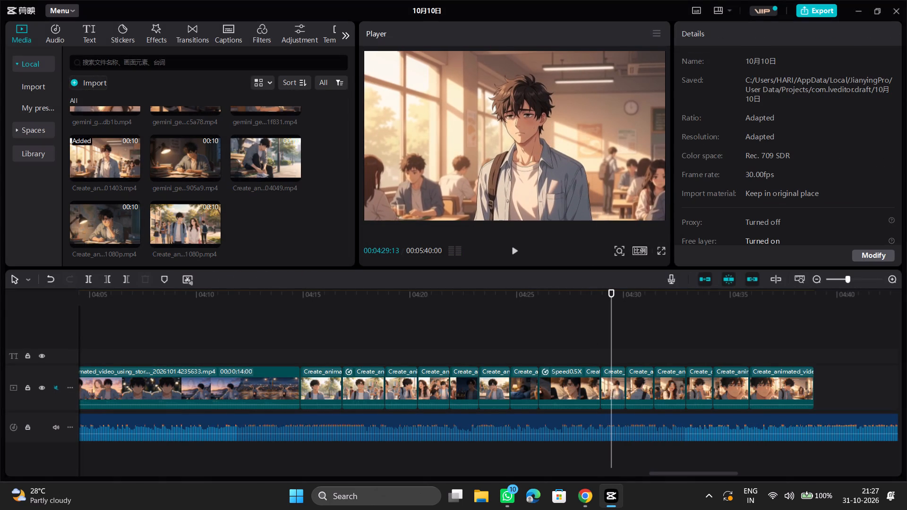
key(space)
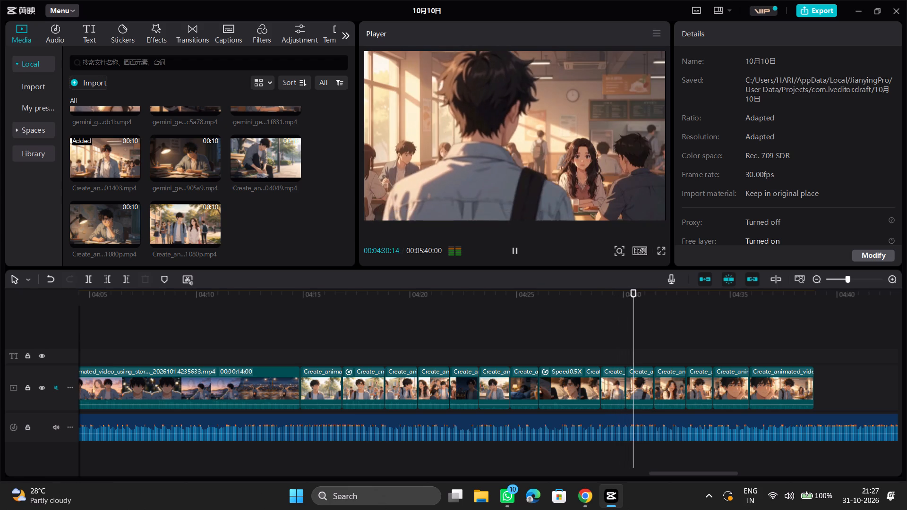
key(space)
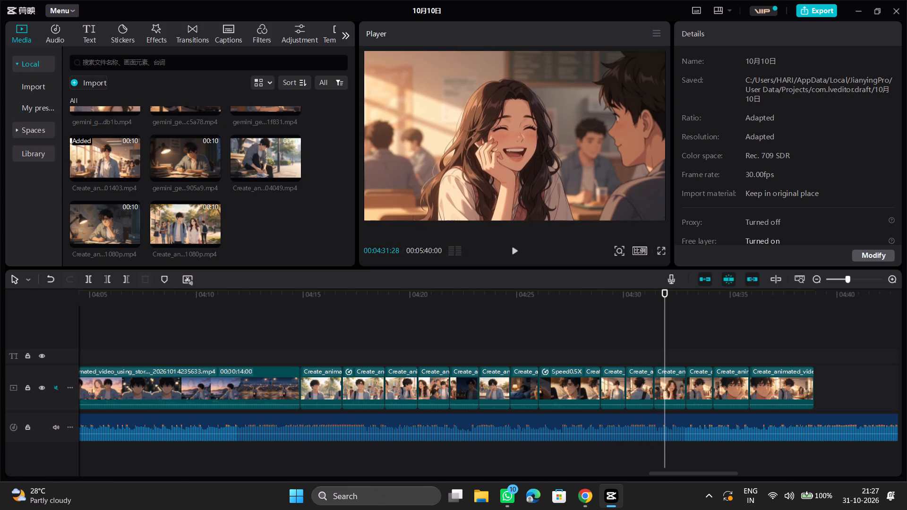
click(624, 338)
key(space)
key(space)
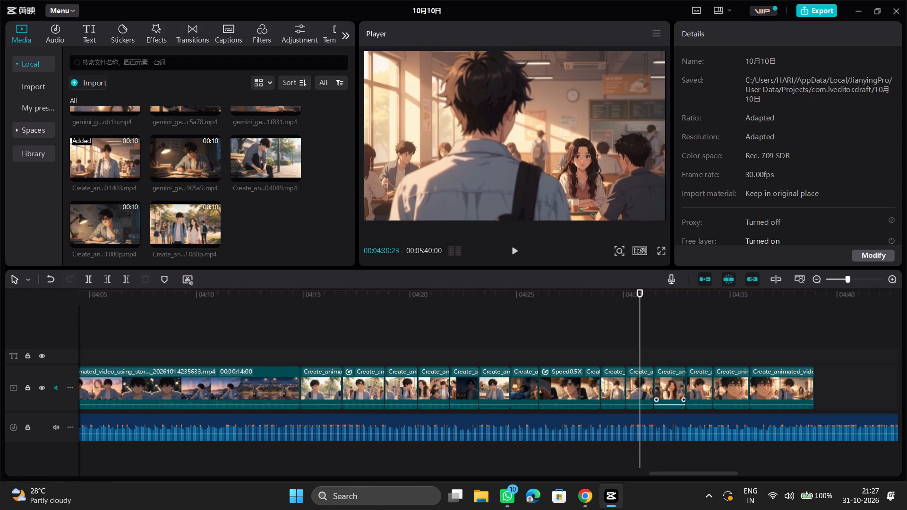
click(621, 358)
click(623, 350)
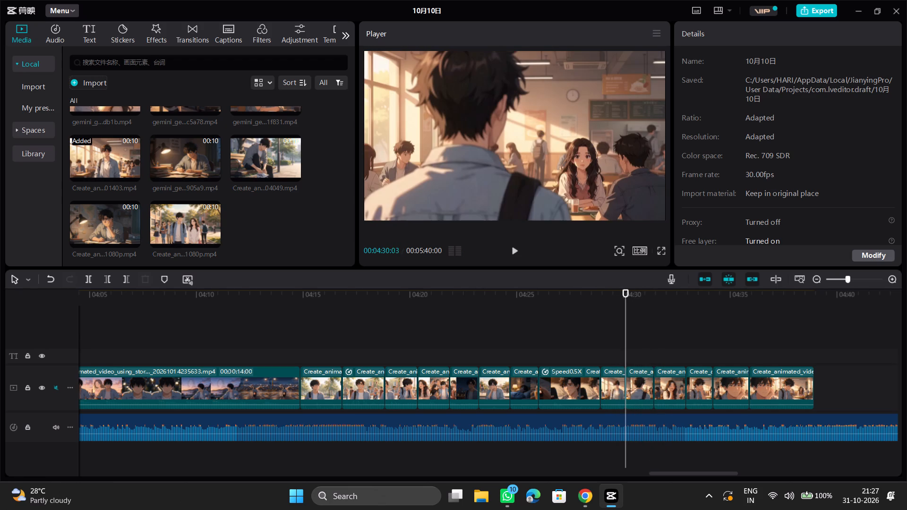
Delete all scenes of the classroom clip after the first one and play past the new end of the track.
drag(642, 342, 805, 382)
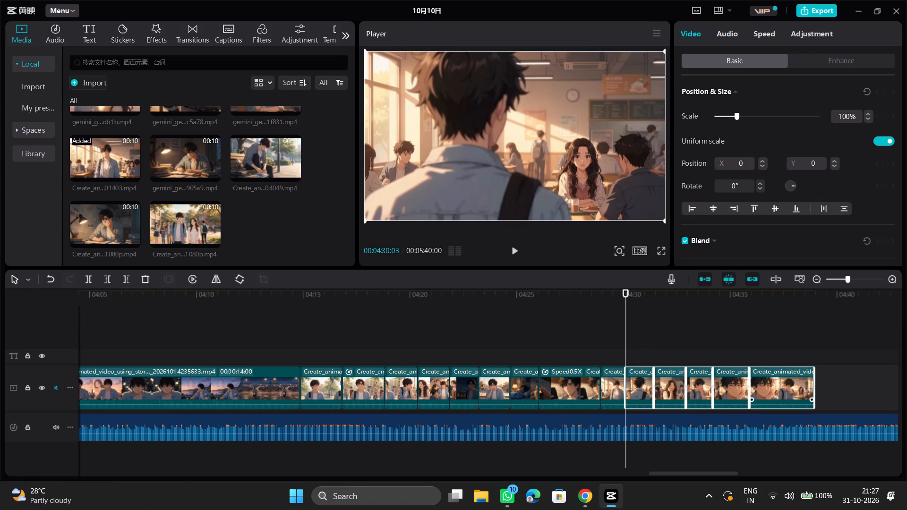
key(Delete)
key(space)
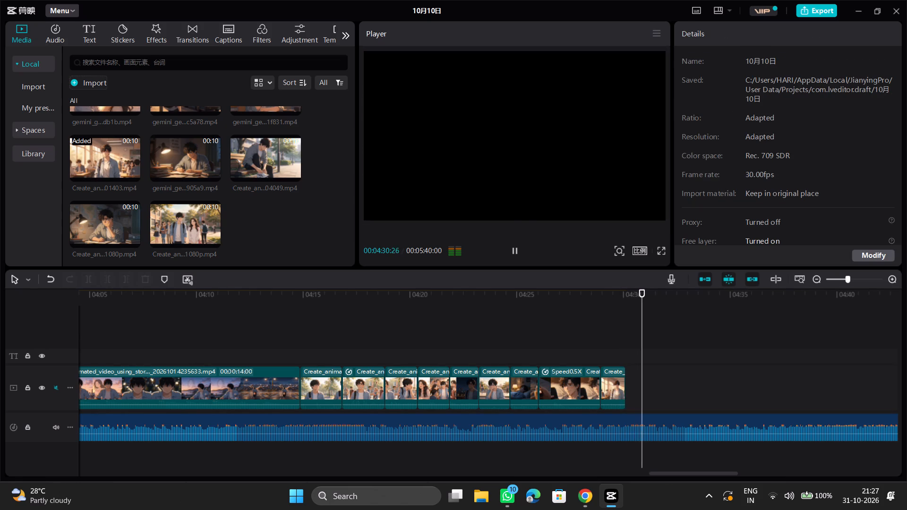
Slow the remaining classroom scene to 0.8x speed and replay it to the end of the track.
click(615, 348)
click(615, 381)
click(777, 29)
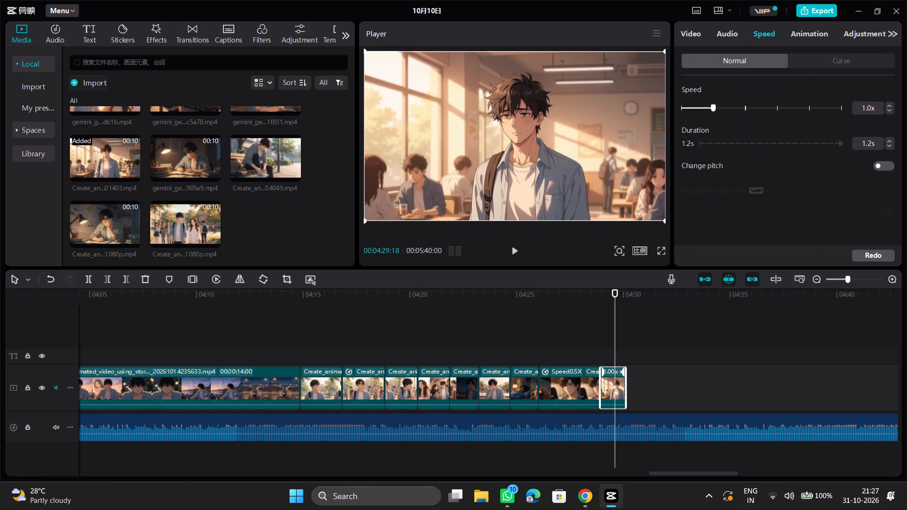
drag(712, 108, 704, 106)
key(space)
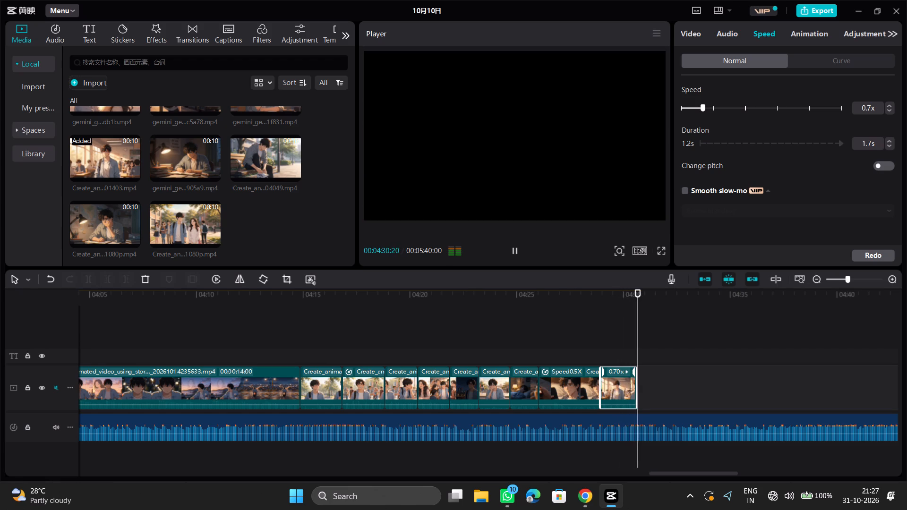
key(space)
drag(700, 109, 703, 109)
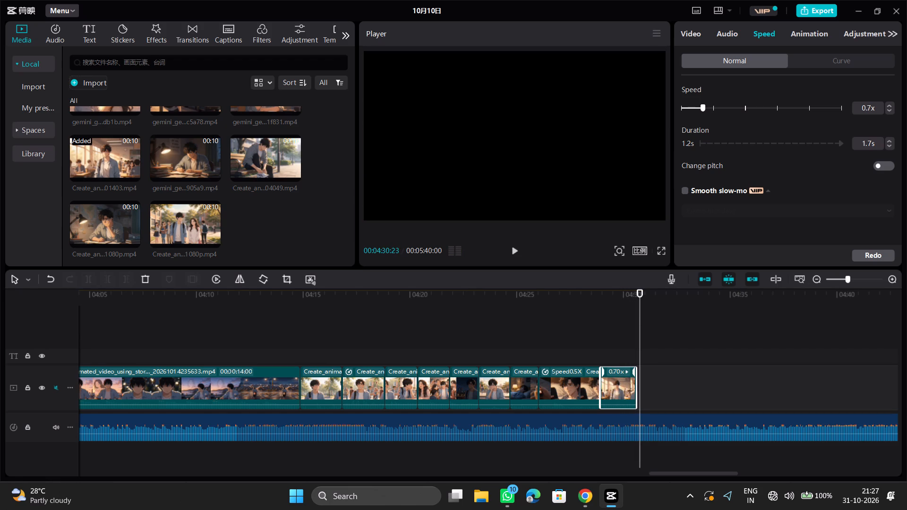
drag(703, 109, 706, 109)
click(619, 348)
key(space)
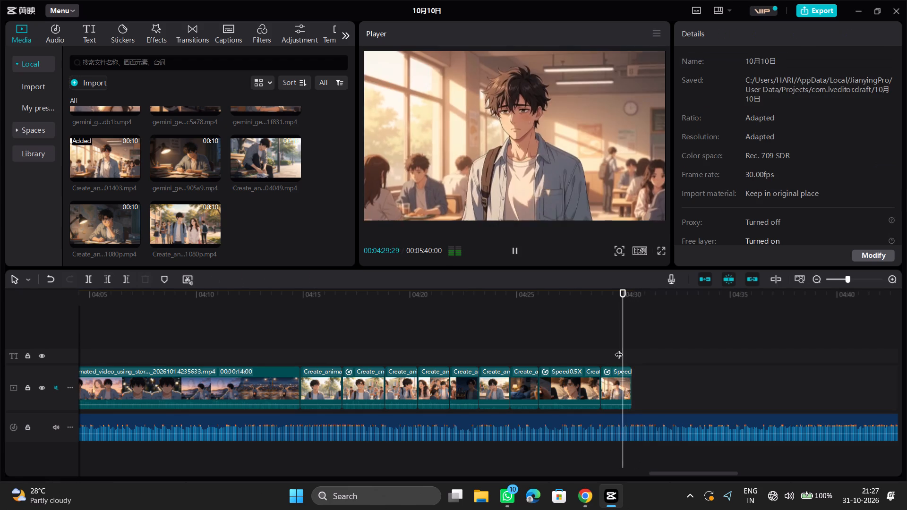
click(633, 348)
key(space)
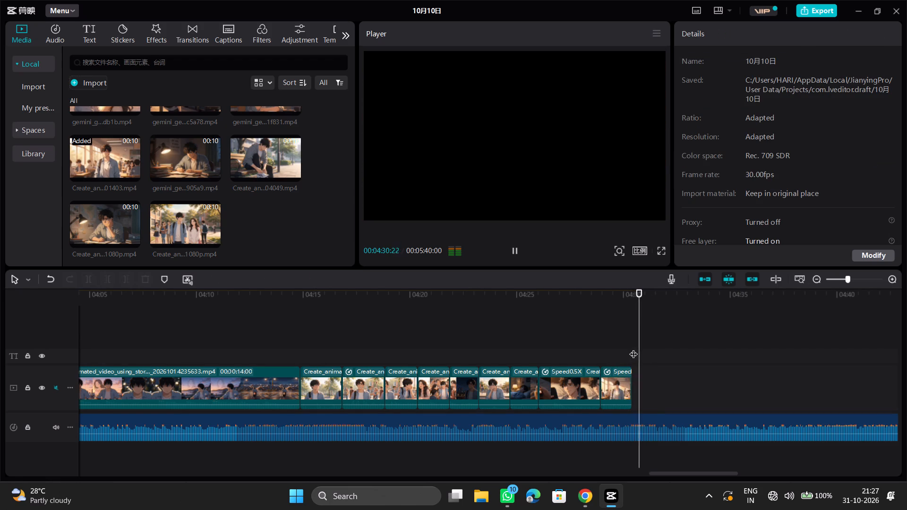
Enable smooth slow-mo for the slowed classroom scene with the Optical flow method.
click(629, 343)
click(621, 341)
click(599, 344)
click(626, 380)
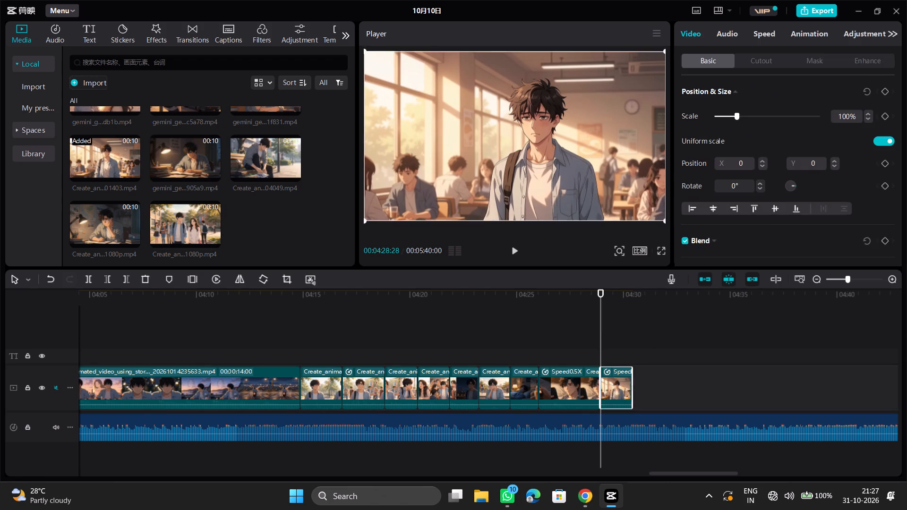
click(610, 348)
click(633, 384)
click(612, 352)
click(621, 389)
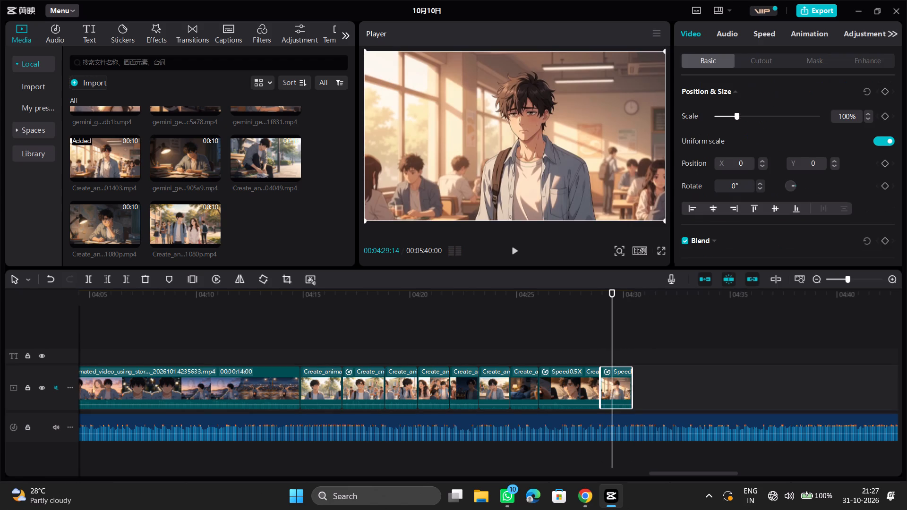
click(753, 39)
click(682, 190)
click(706, 213)
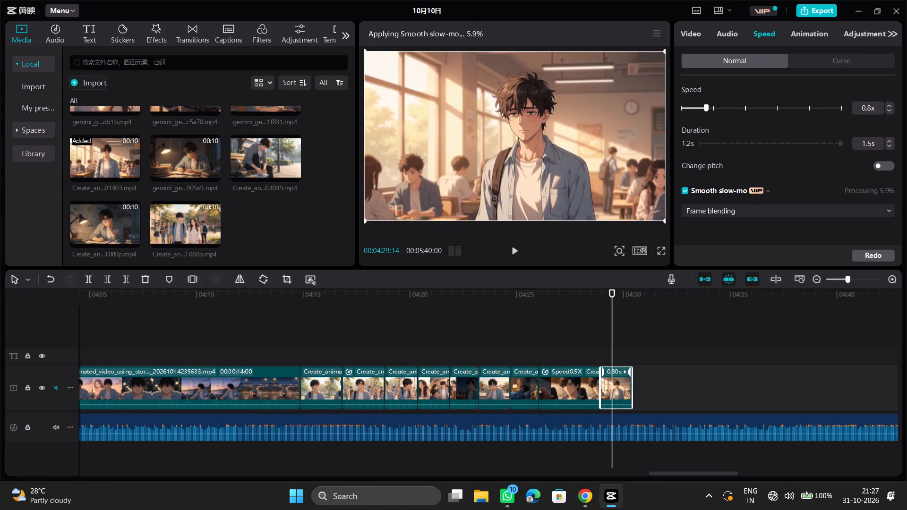
click(719, 254)
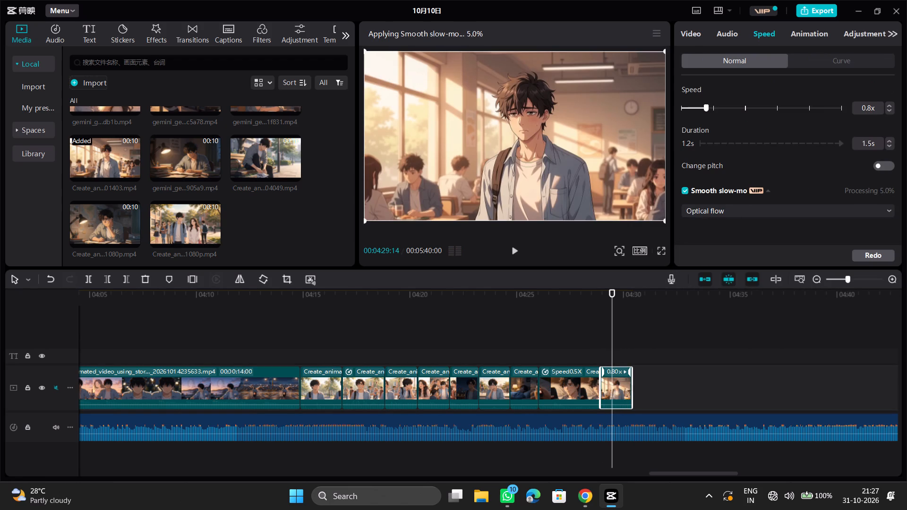
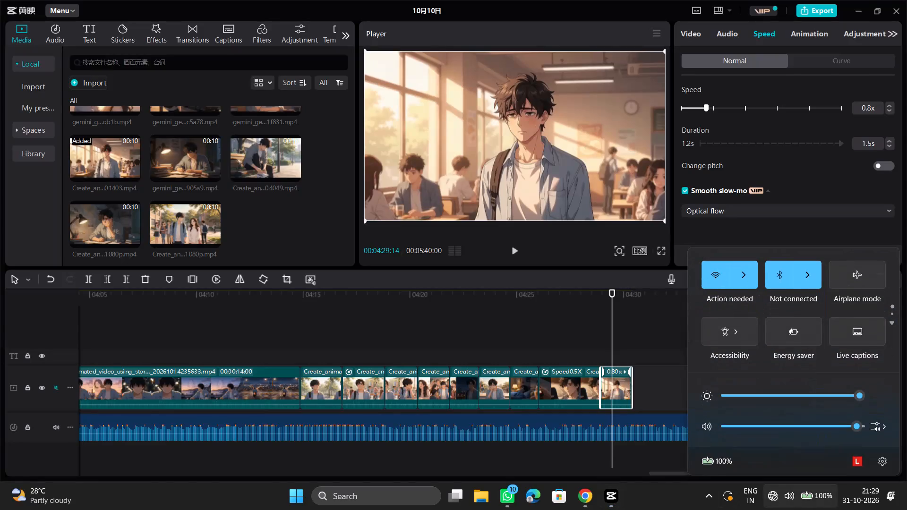
Replay parts of the ending and check how the slowed classroom scene plays up to the end of the track.
click(580, 331)
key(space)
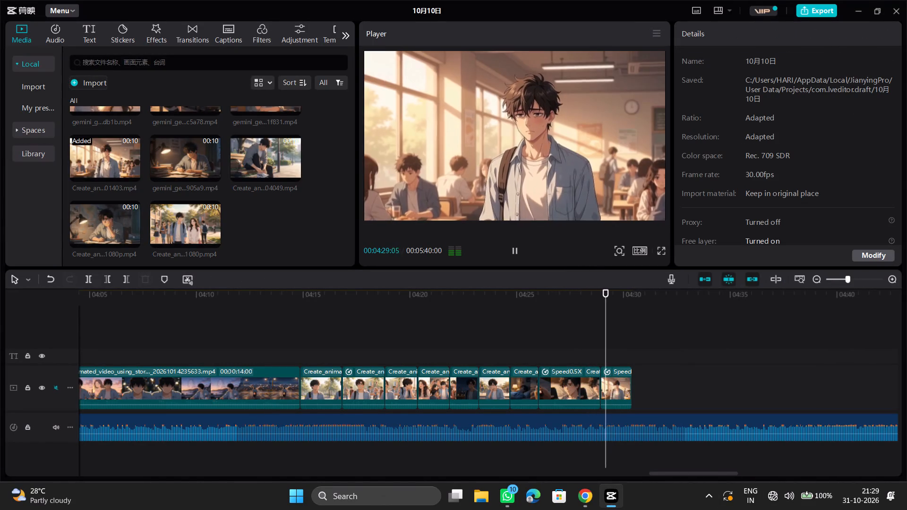
click(558, 314)
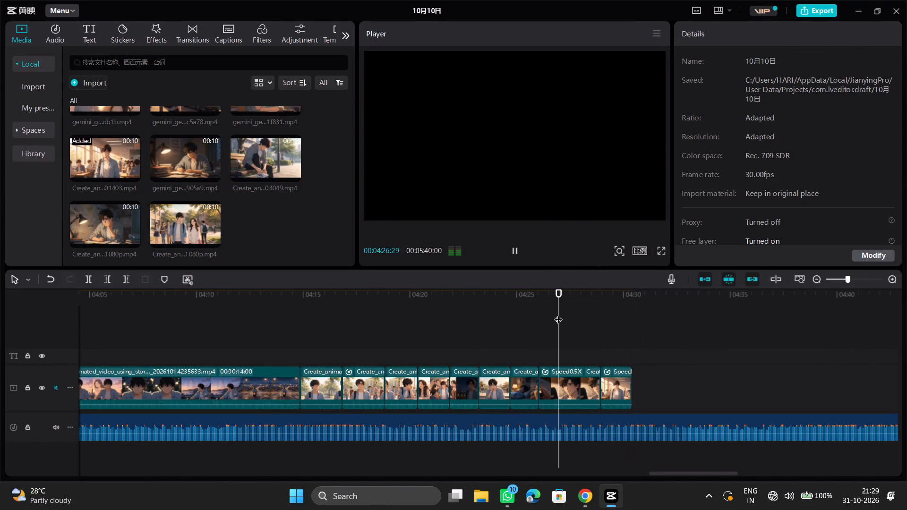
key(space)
click(428, 305)
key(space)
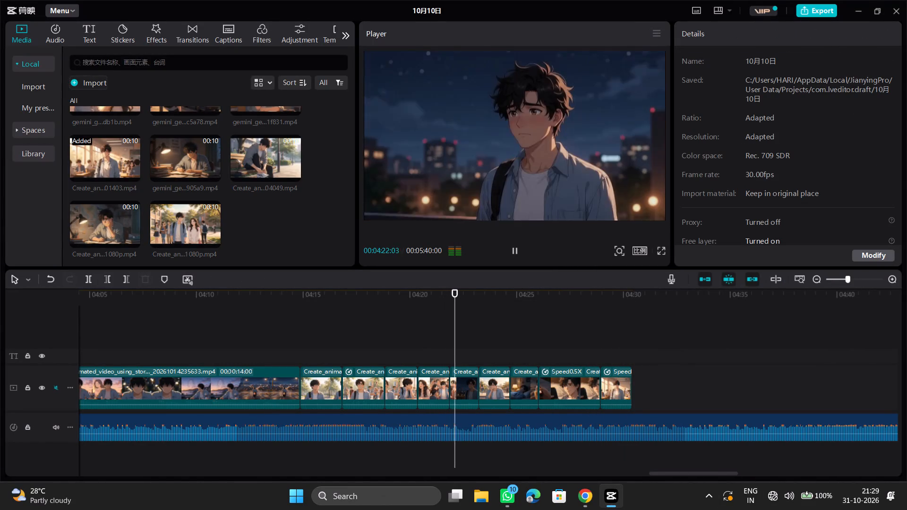
click(583, 307)
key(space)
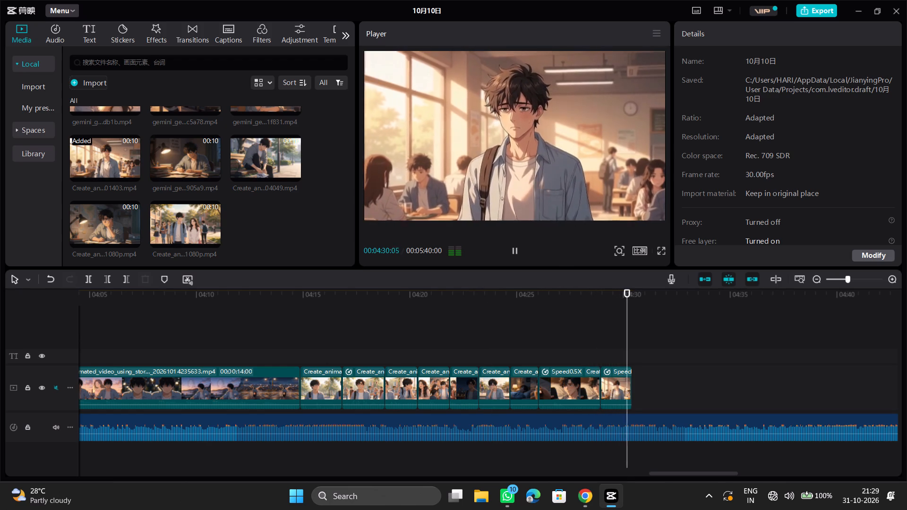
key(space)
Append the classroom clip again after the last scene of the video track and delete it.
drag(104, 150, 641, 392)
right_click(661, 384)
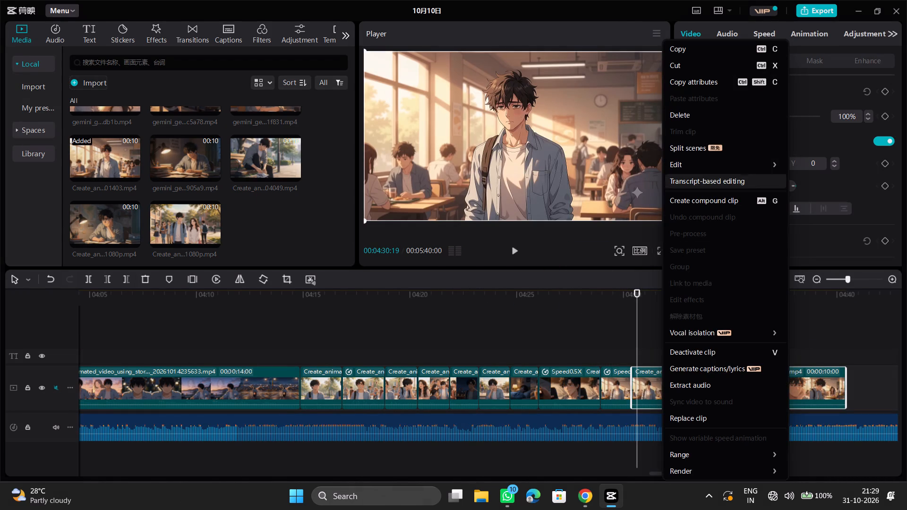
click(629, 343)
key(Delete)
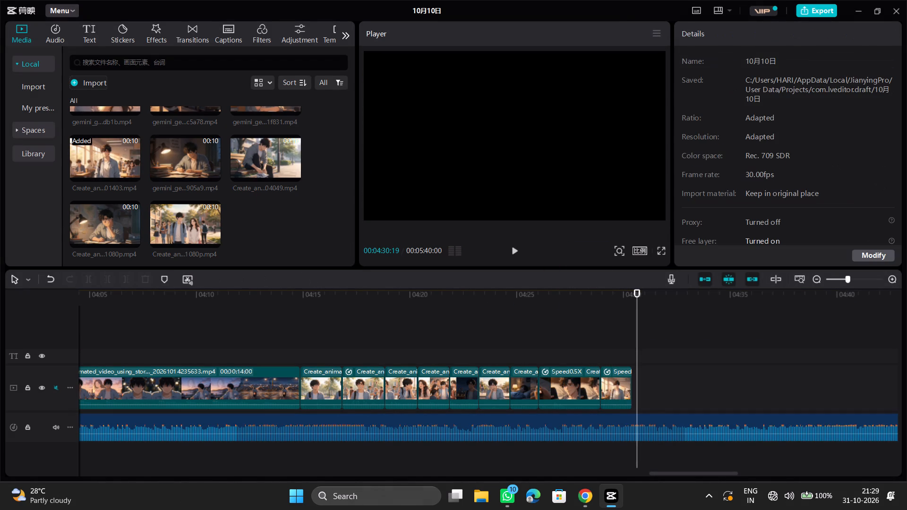
Undo the recent edits back through the slow-motion settings and the deletion of the classroom clip's remaining scenes.
key(ctrl+z)
key(ctrl+z)
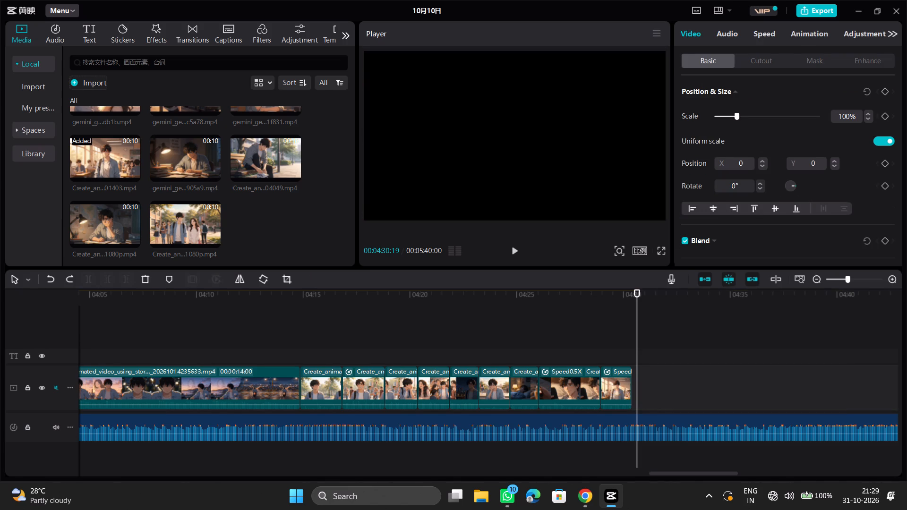
key(ctrl+z)
key(ctrl+z)
key(ctrl+z)
key(ctrl+z)
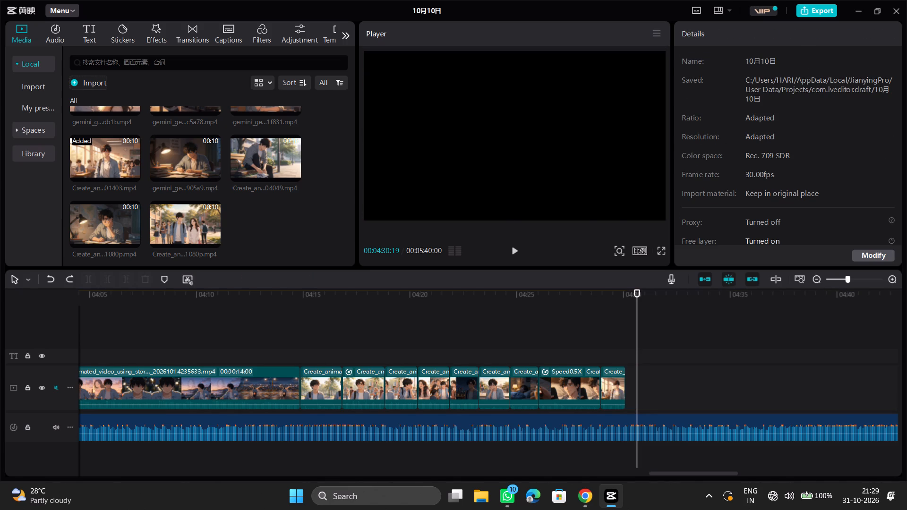
key(ctrl+z)
Slow the first scene of the split classroom clip to 0.7x speed.
click(612, 346)
click(609, 375)
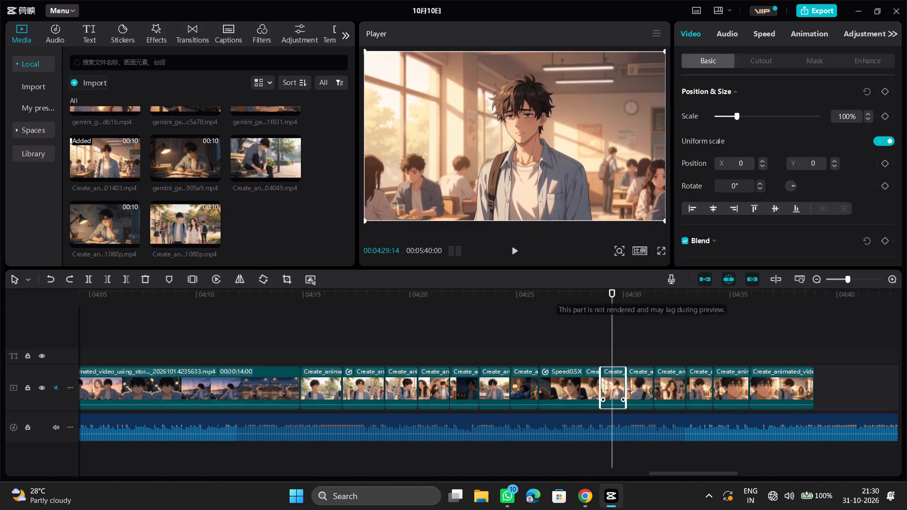
click(761, 32)
drag(712, 106, 710, 106)
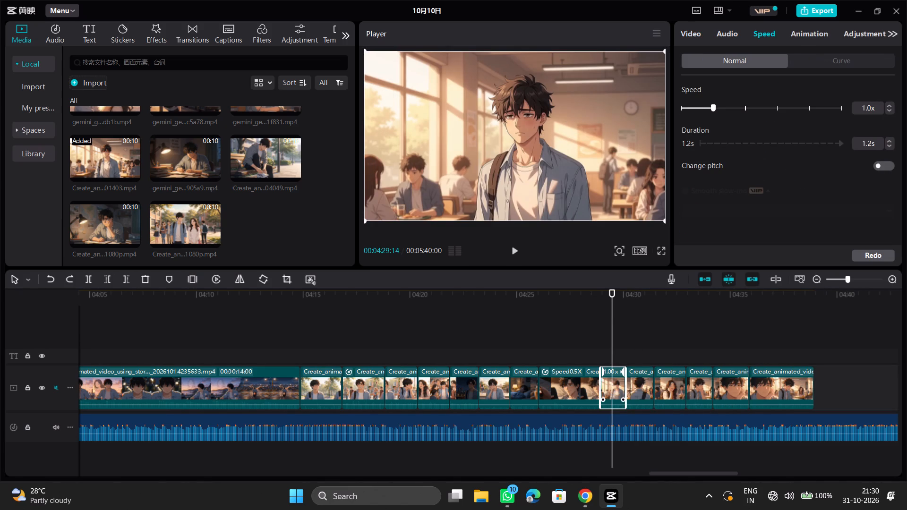
drag(710, 106, 704, 106)
Play on from the slowed classroom scene and trim the end of the last scene to about 00:04:37:16.
key(space)
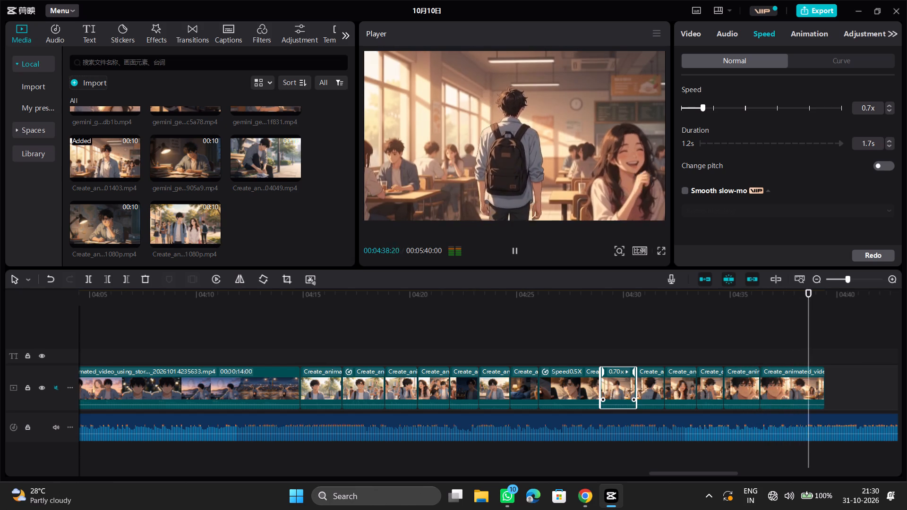
click(636, 352)
key(space)
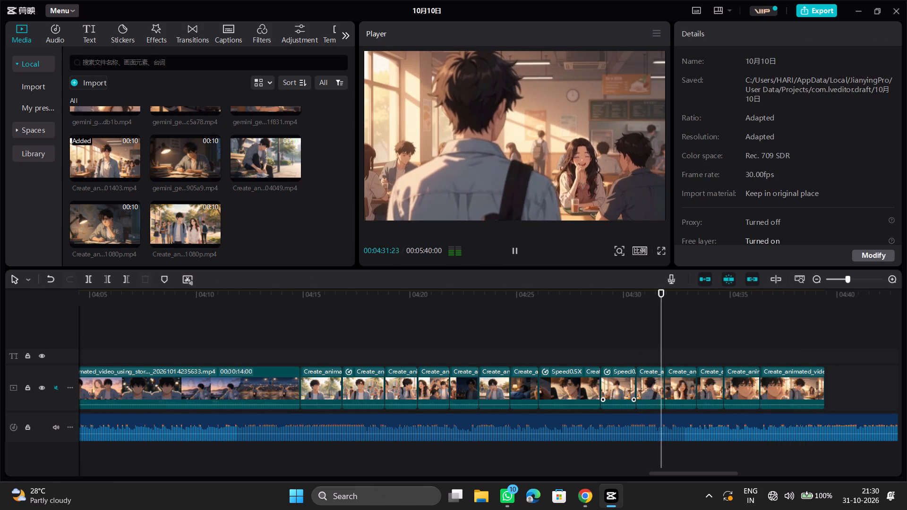
click(756, 343)
key(space)
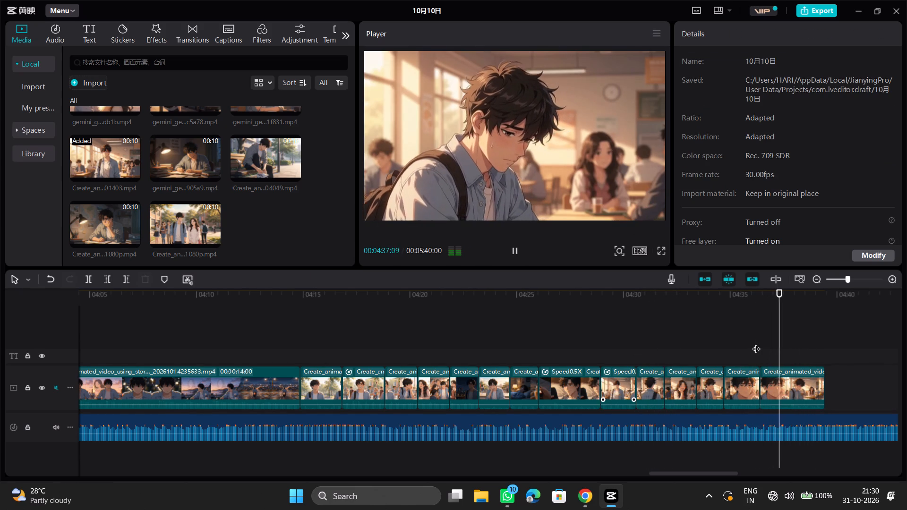
key(space)
click(788, 378)
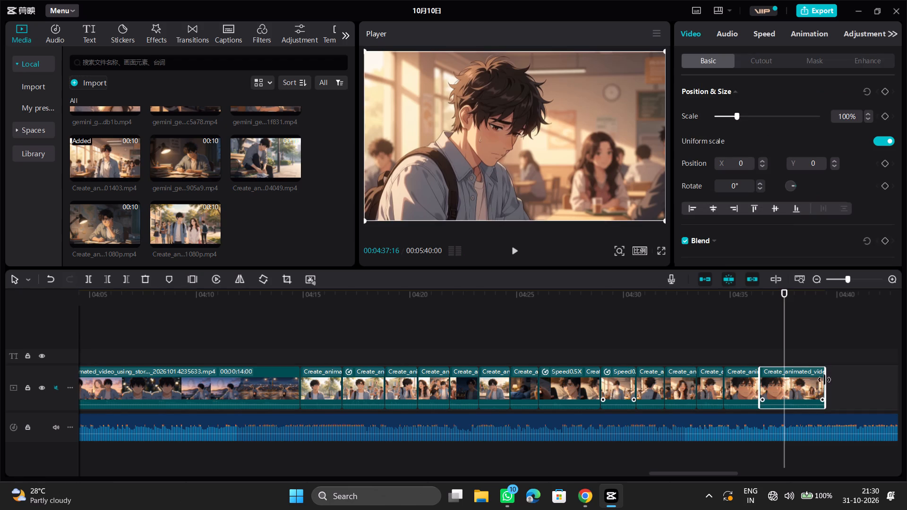
drag(826, 383, 785, 382)
Replay the trimmed last scene and the section from the slowed classroom scene past the end of the track.
click(765, 357)
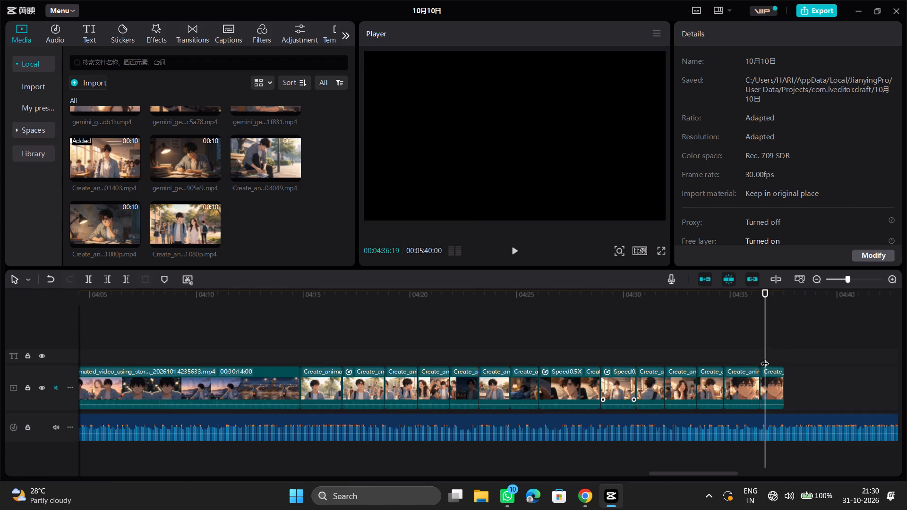
key(space)
scroll(765, 357, left, 1)
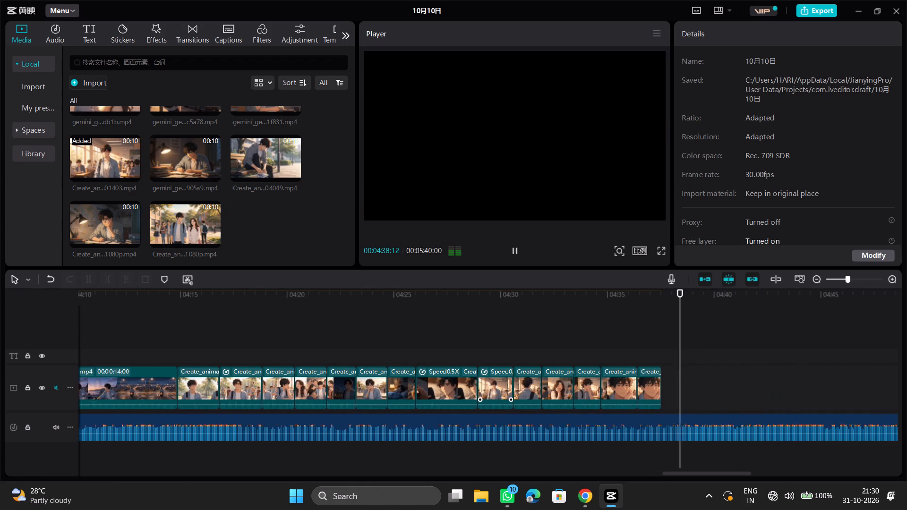
scroll(734, 363, left, 1)
click(646, 352)
key(space)
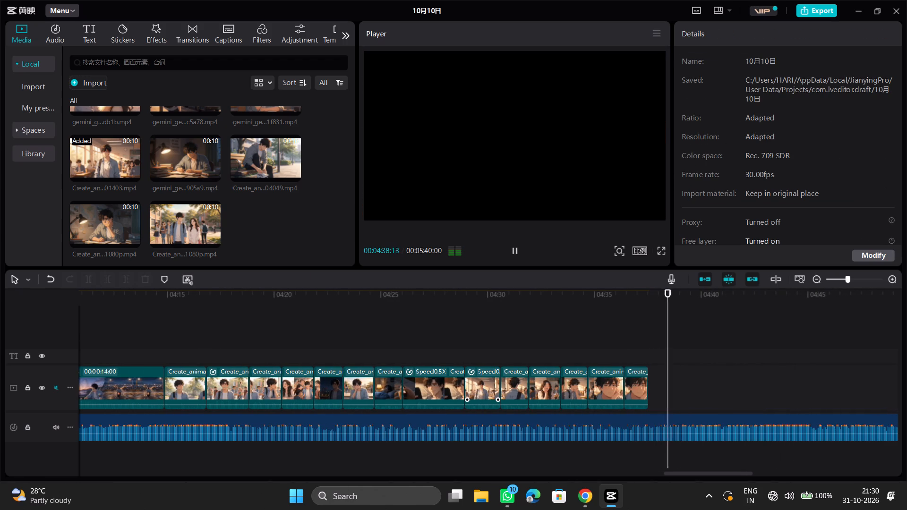
click(463, 348)
key(space)
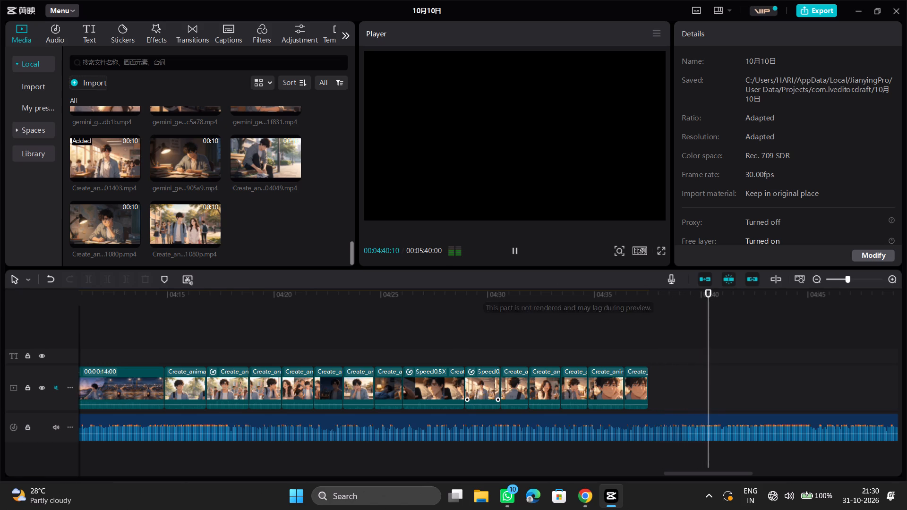
Add the campus clip Create_animated_video_storyboard_5a34518d_1080p.mp4 to the end of the main video track.
click(660, 341)
click(653, 340)
key(space)
click(648, 340)
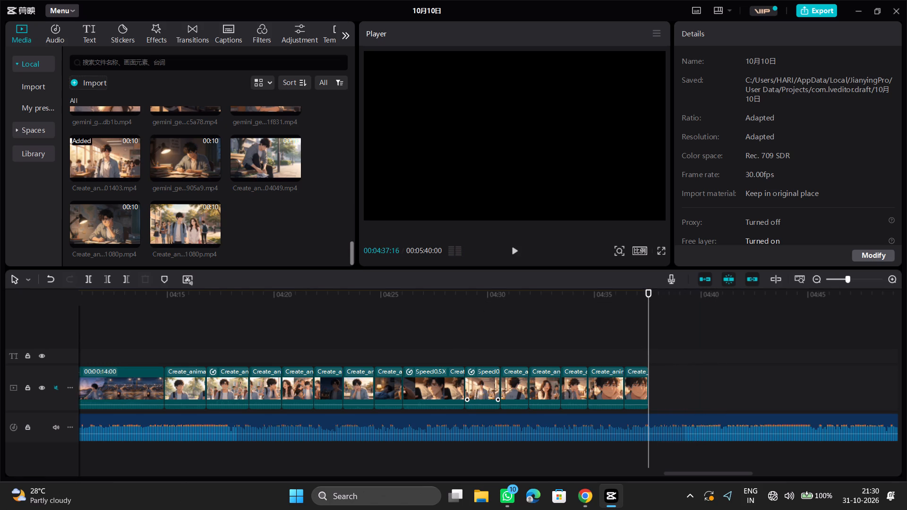
click(177, 218)
drag(177, 218, 567, 331)
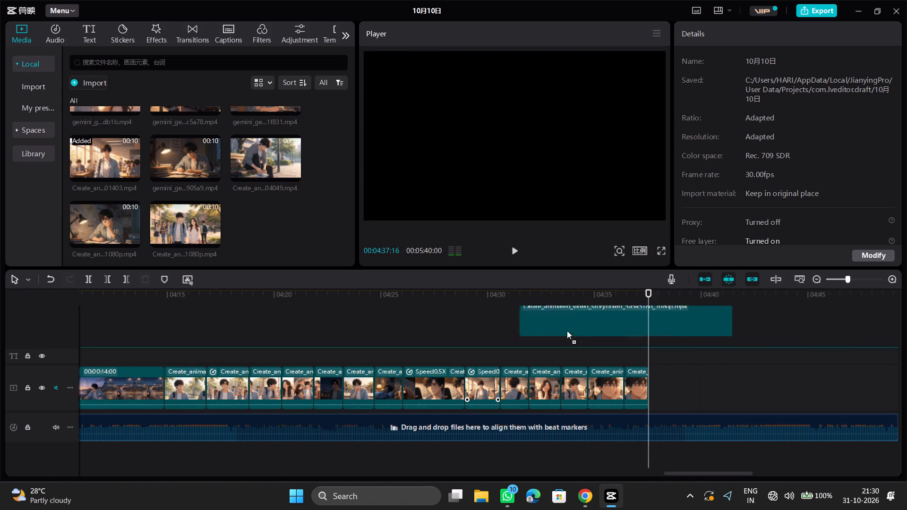
drag(567, 331, 653, 396)
Crop the campus clip at a 16:9 ratio, cutting off the frame's lower and right edges.
right_click(653, 378)
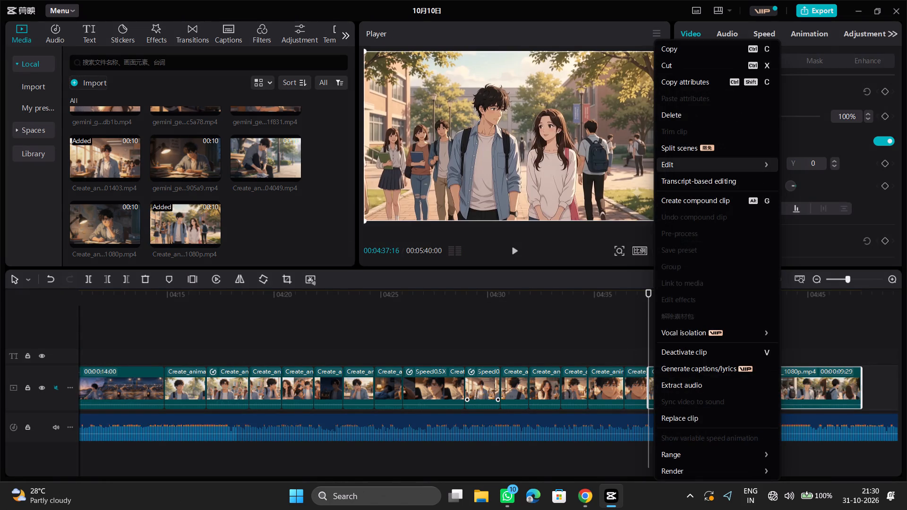
click(712, 157)
click(751, 165)
click(761, 160)
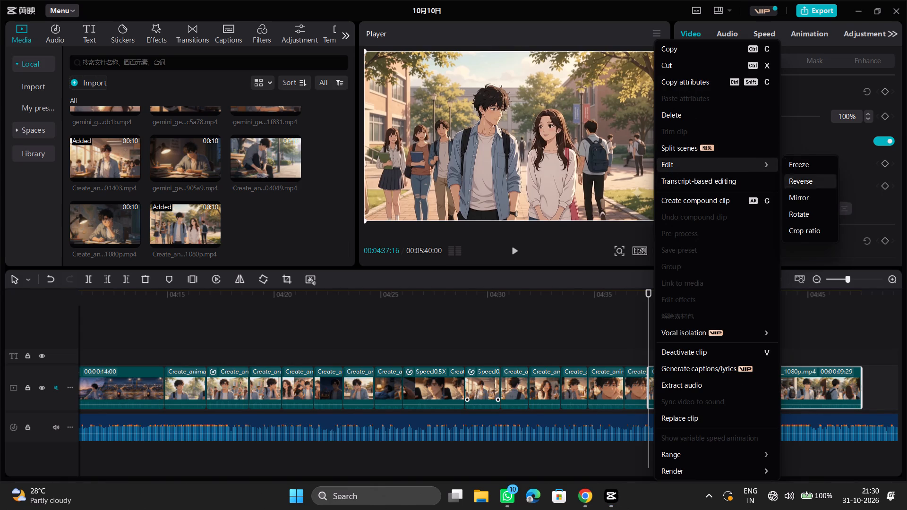
click(797, 234)
click(590, 145)
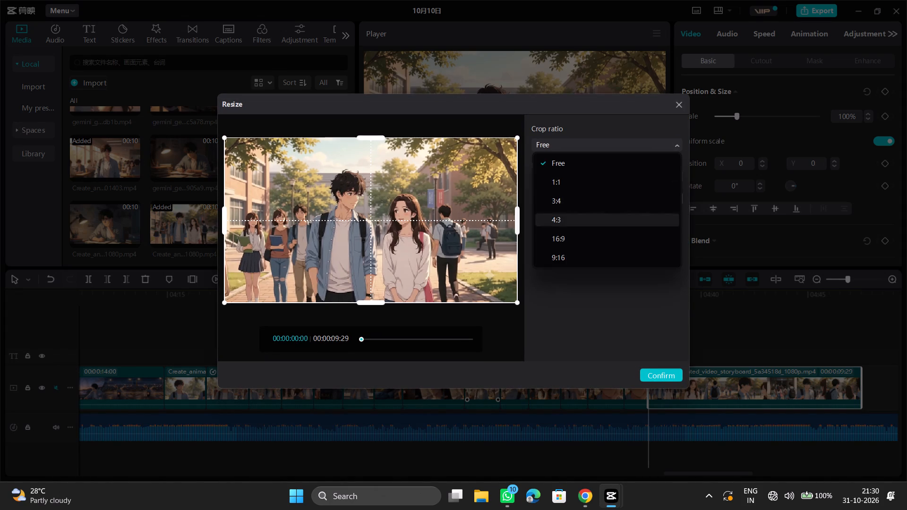
click(577, 250)
click(587, 144)
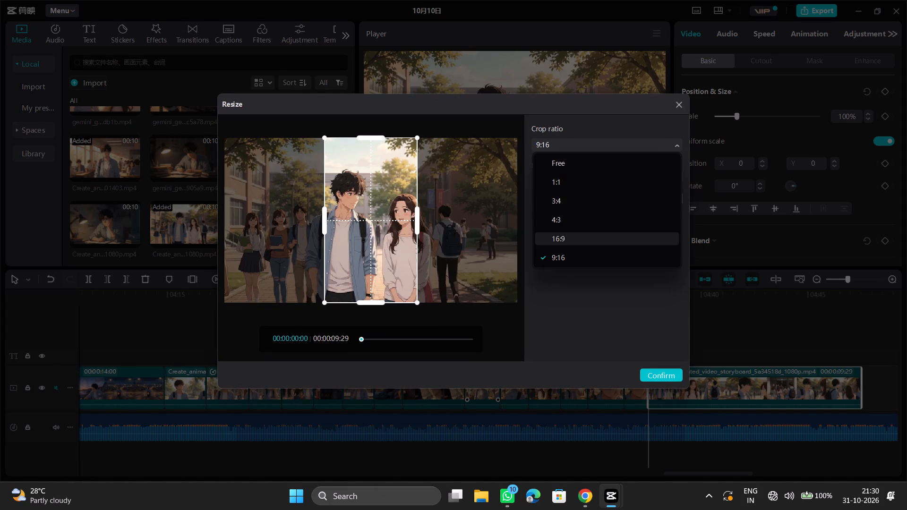
click(578, 234)
drag(515, 302, 481, 293)
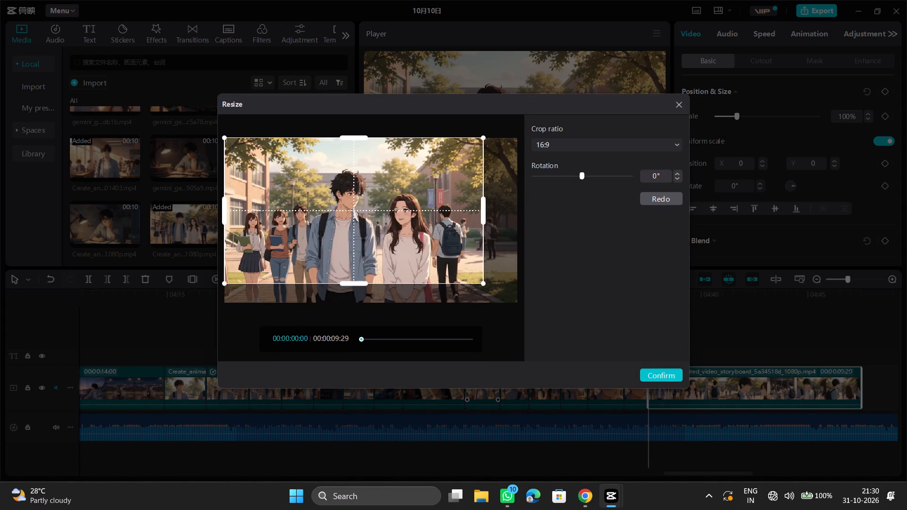
click(650, 372)
Play the start of the cropped campus clip and split the clip into its scenes.
click(643, 343)
key(space)
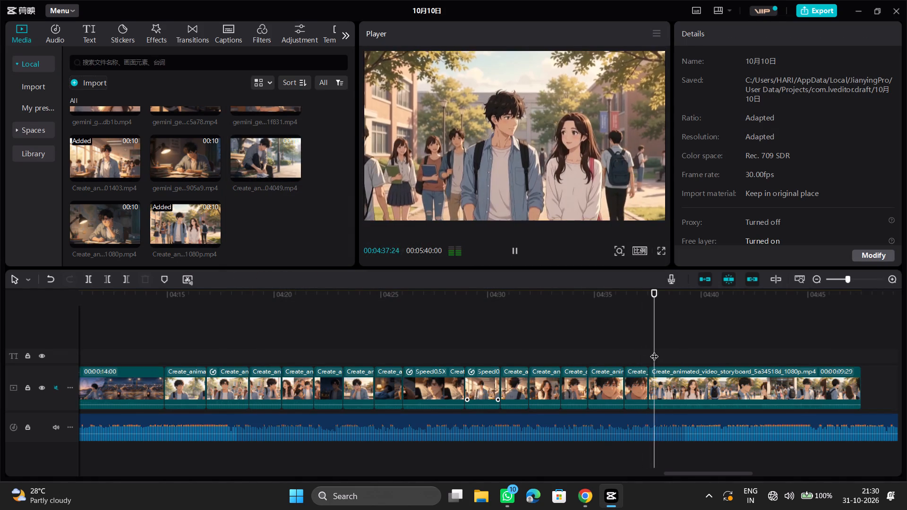
key(space)
right_click(666, 388)
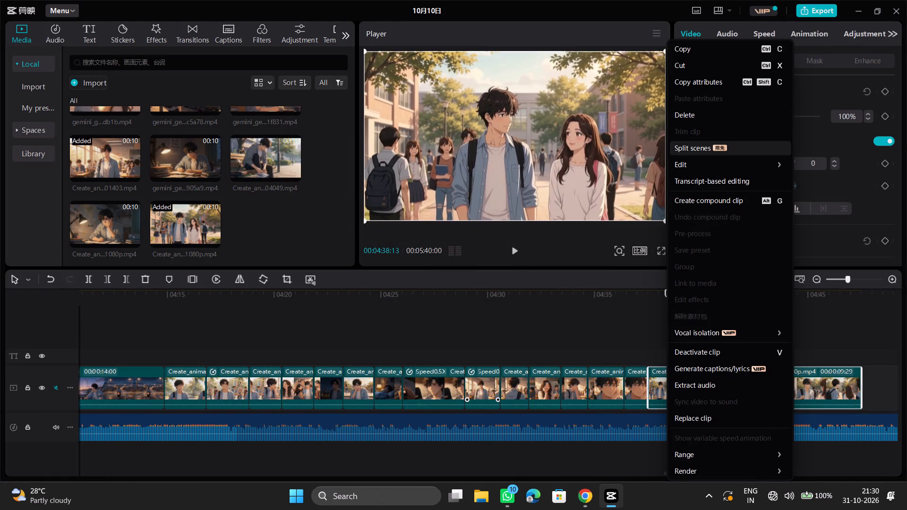
click(725, 152)
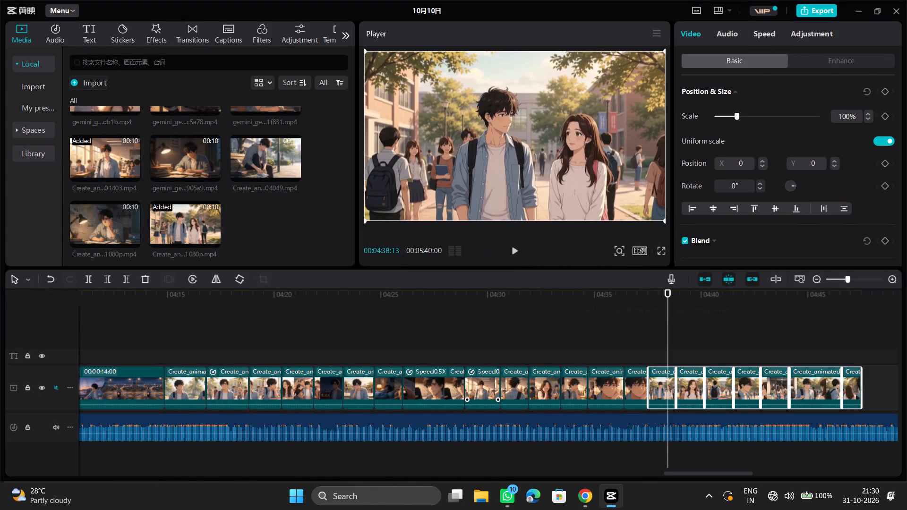
Play through the split campus scenes and trim the end of the first one to about 00:04:38:03.
click(631, 345)
key(space)
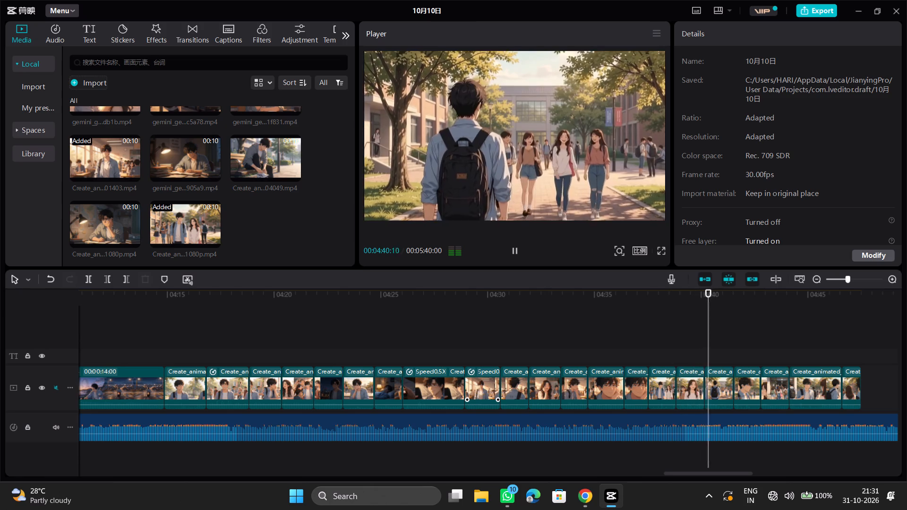
key(space)
key(space)
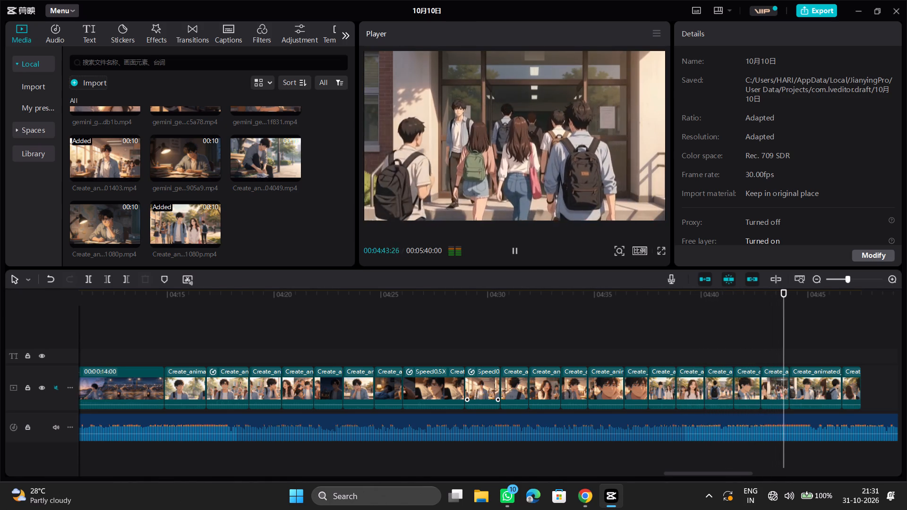
key(space)
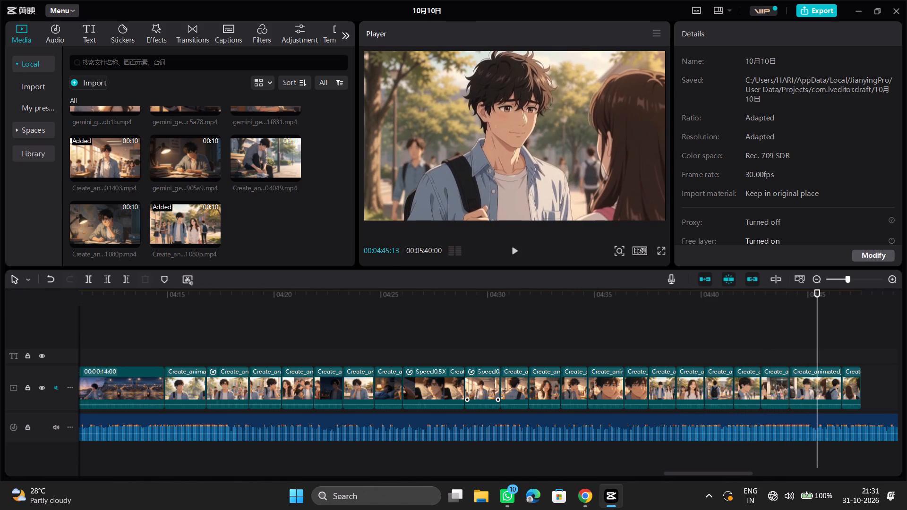
click(646, 344)
key(space)
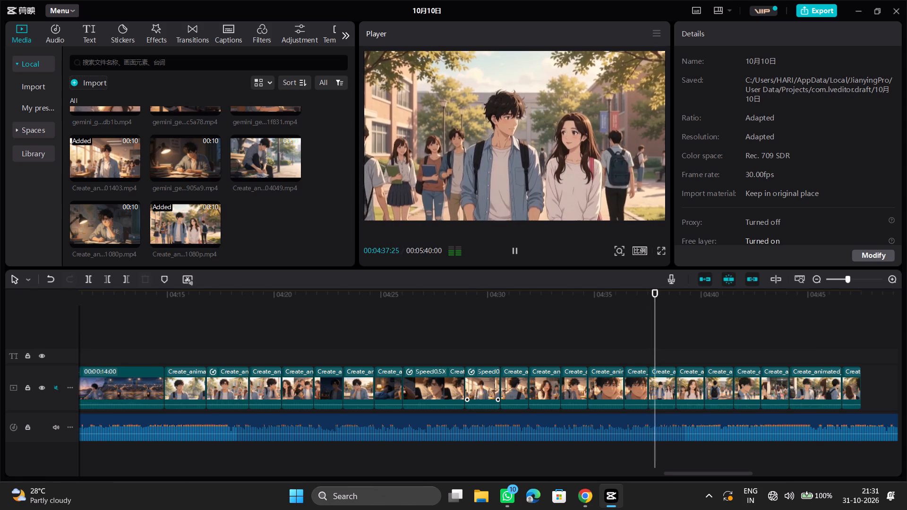
key(space)
click(668, 380)
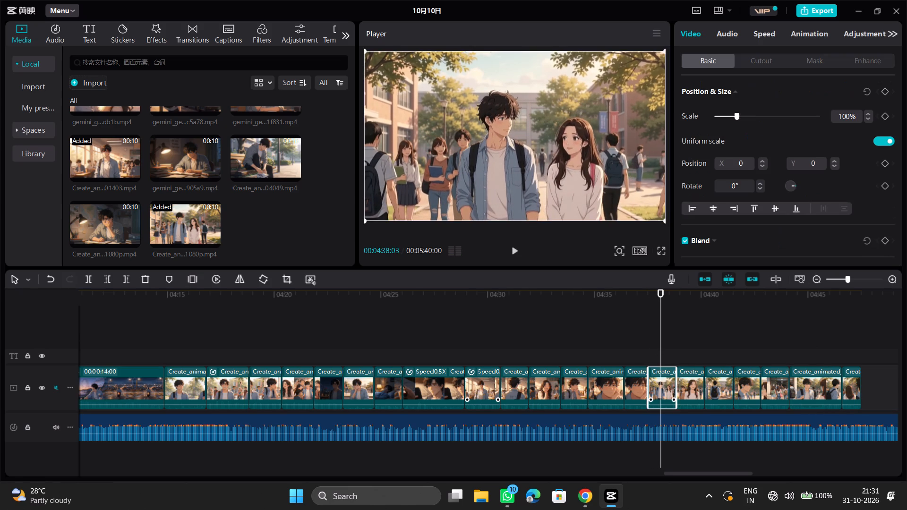
drag(677, 388, 660, 386)
Play into the second campus scene with the laughing girl and trim its end to about 00:04:38:24.
key(space)
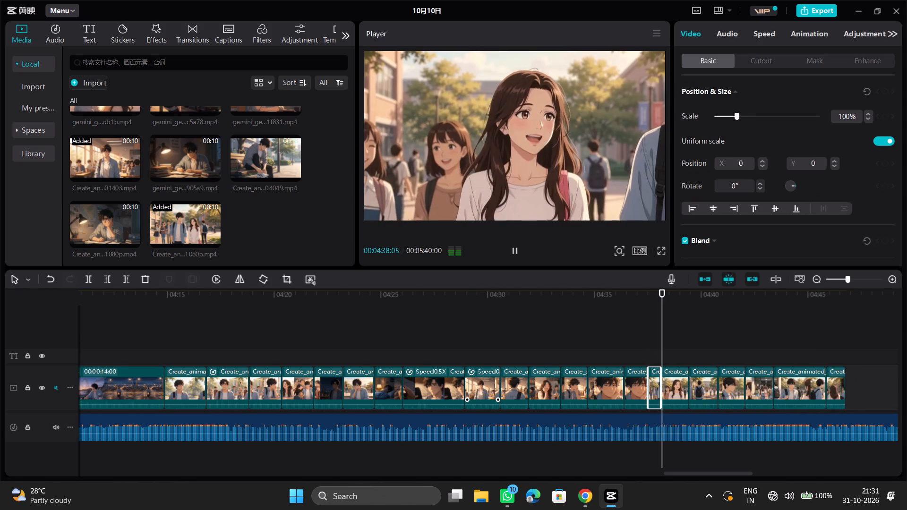
key(space)
key(space)
key(space)
click(676, 383)
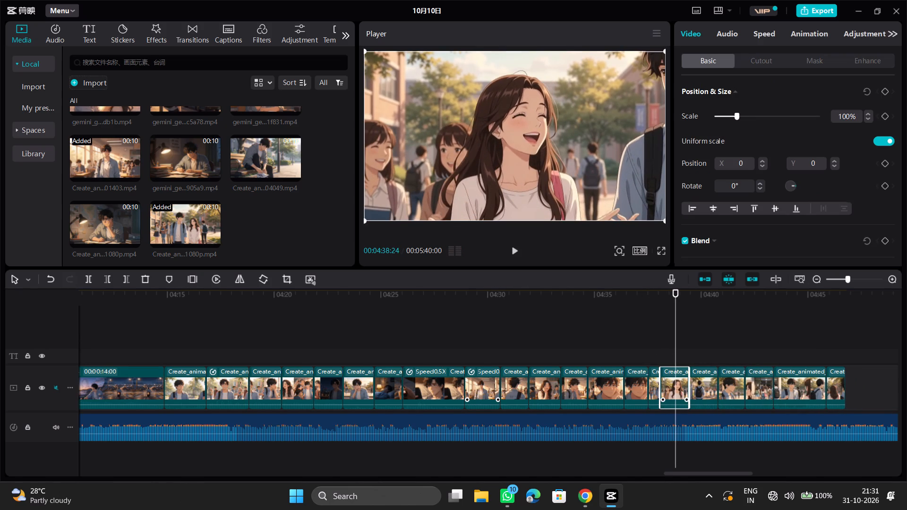
drag(689, 386, 673, 385)
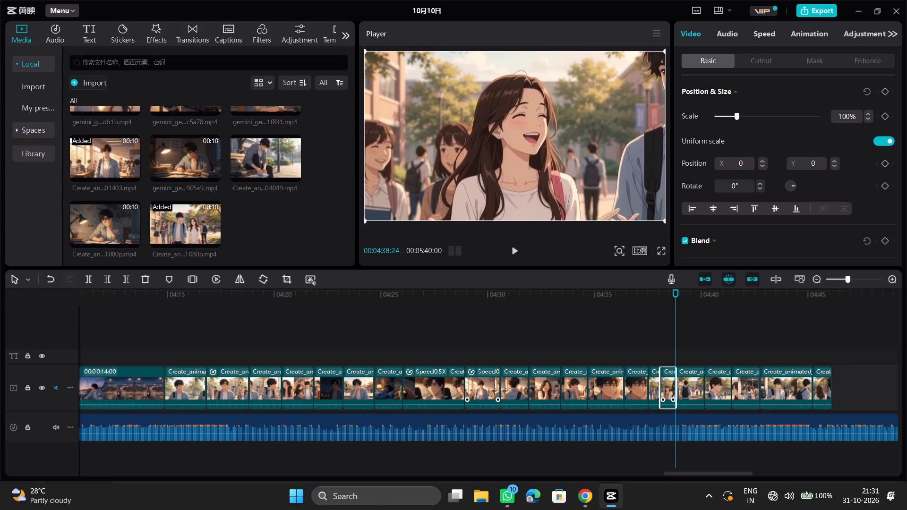
Replay the cut after the laughing-girl scene and extend that scene's end to about 00:04:39:03.
key(space)
key(space)
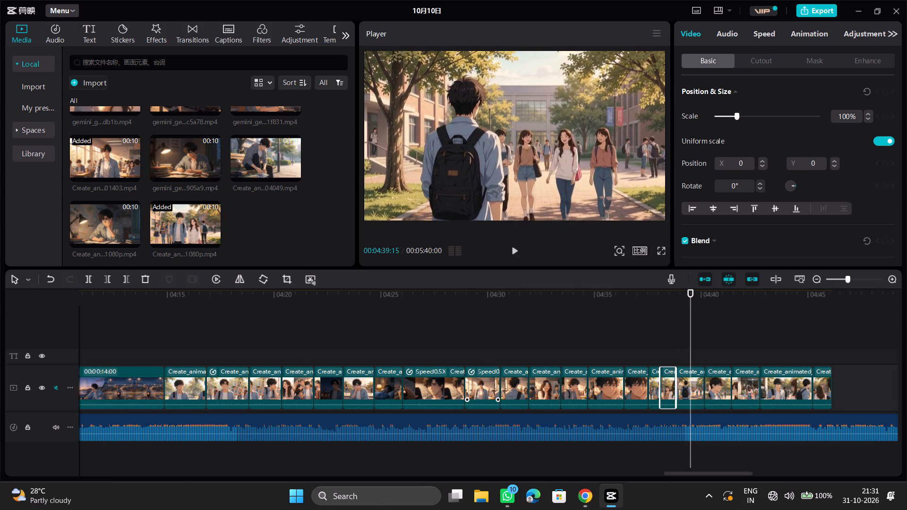
click(671, 348)
key(space)
key(space)
click(672, 378)
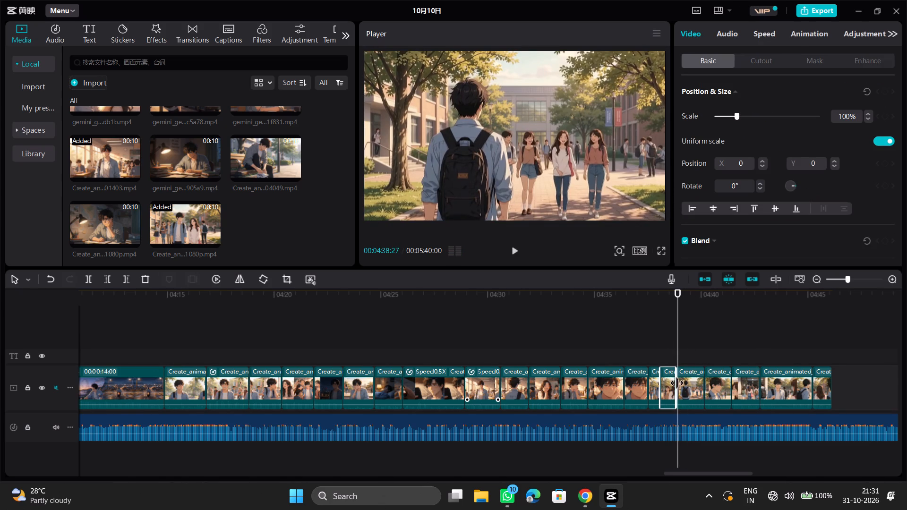
click(677, 383)
Replay the campus scenes from the first one and trim the end of the third to about 00:04:39:29.
click(665, 353)
click(650, 355)
key(space)
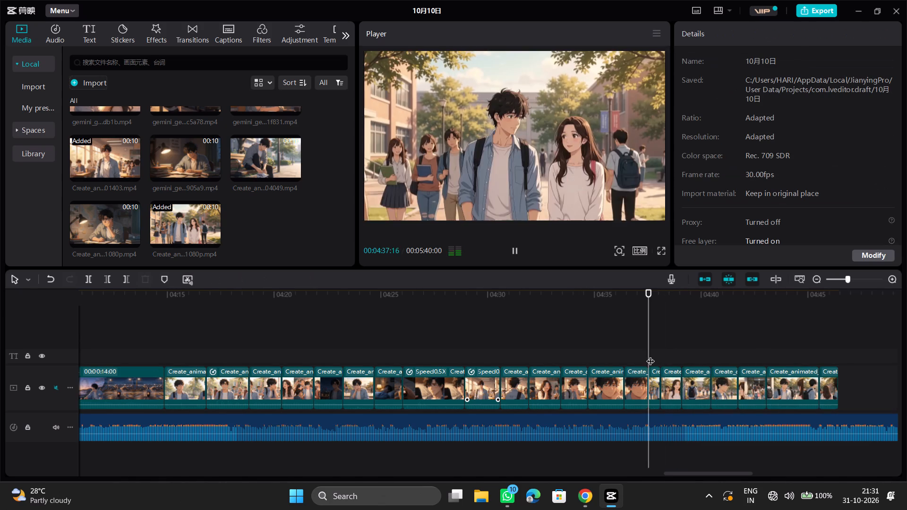
key(space)
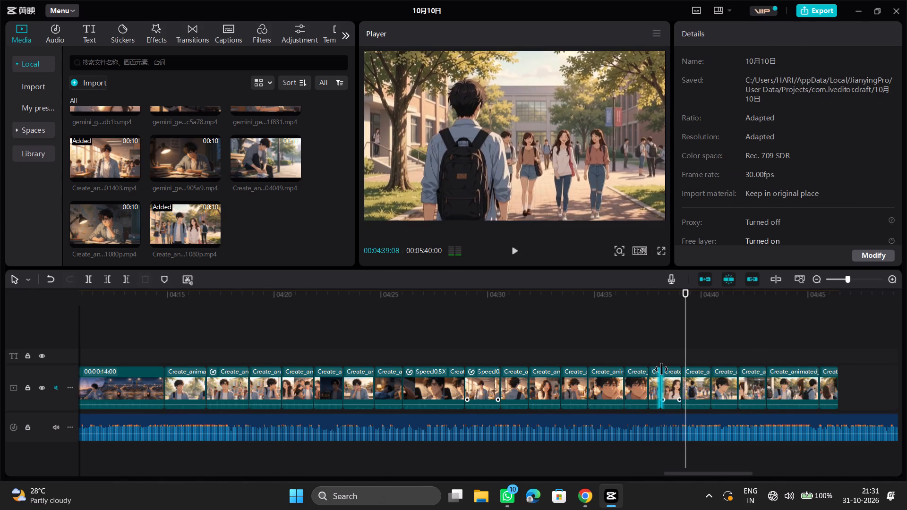
key(space)
key(space)
key(space)
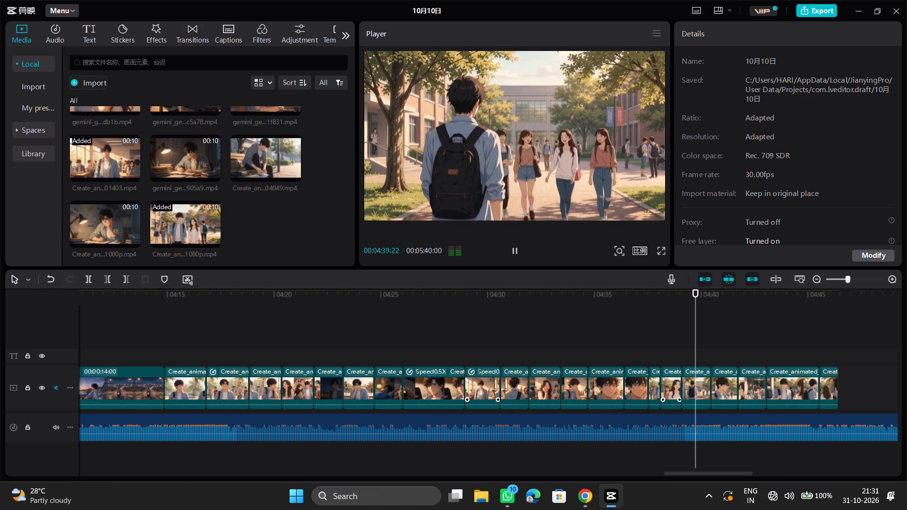
key(space)
click(701, 388)
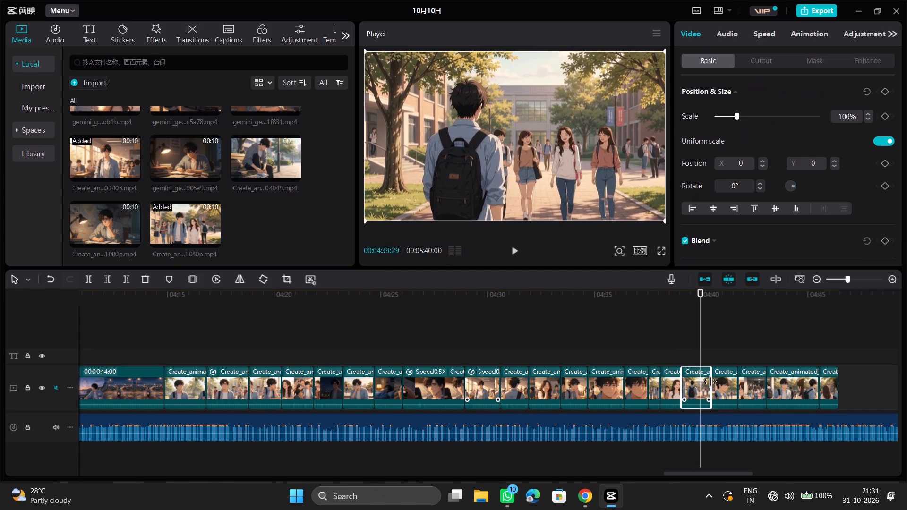
drag(713, 382, 702, 382)
Play from the third campus scene into the boy-and-girl close-up and trim that close-up's end to about 00:04:40:16.
click(681, 355)
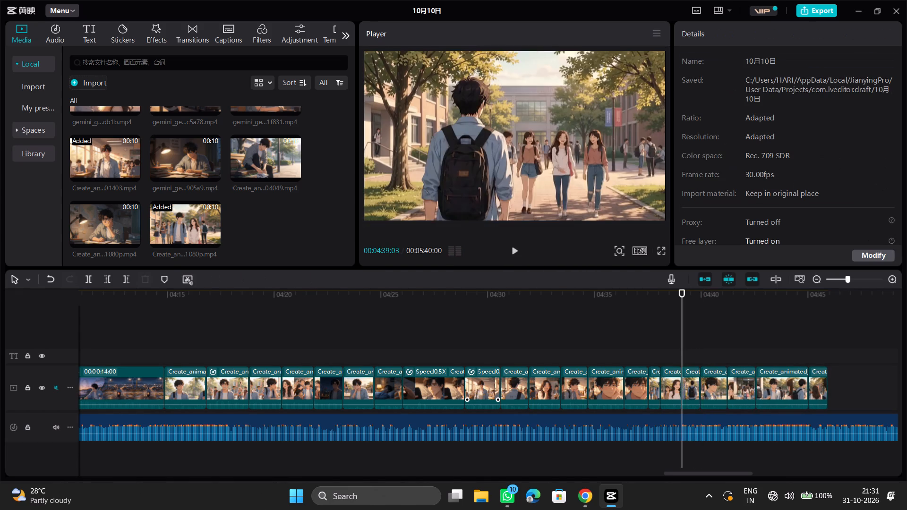
key(space)
key(space)
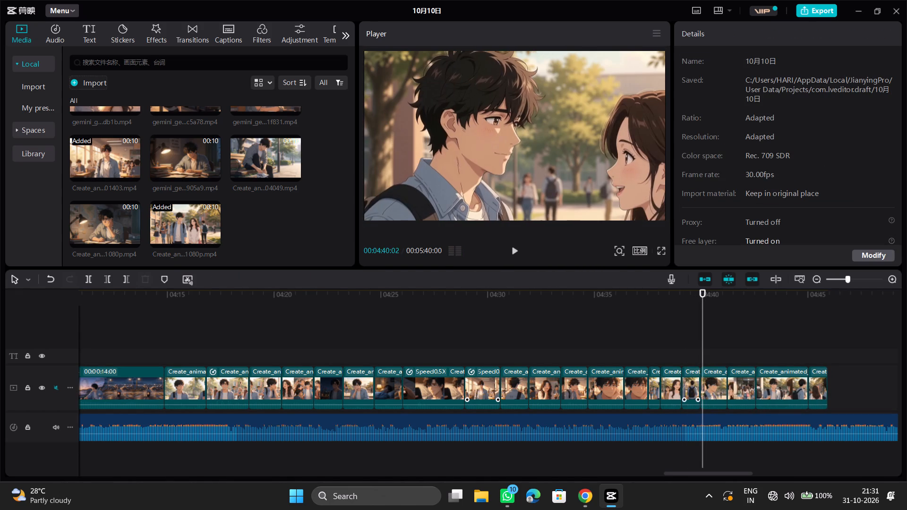
key(space)
key(space)
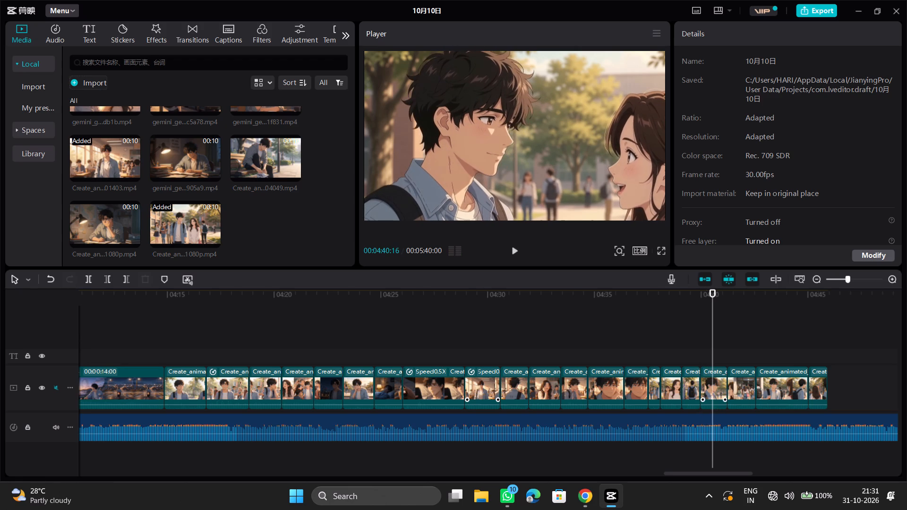
click(718, 383)
drag(726, 390, 724, 390)
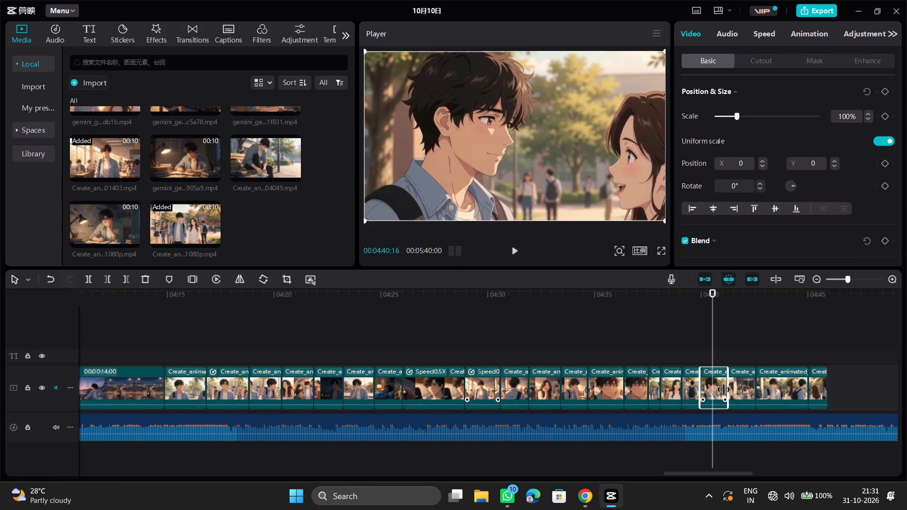
drag(724, 390, 713, 389)
Replay the cuts around the boy-and-girl close-up and extend that scene's end to about 00:04:40:27.
click(701, 358)
key(space)
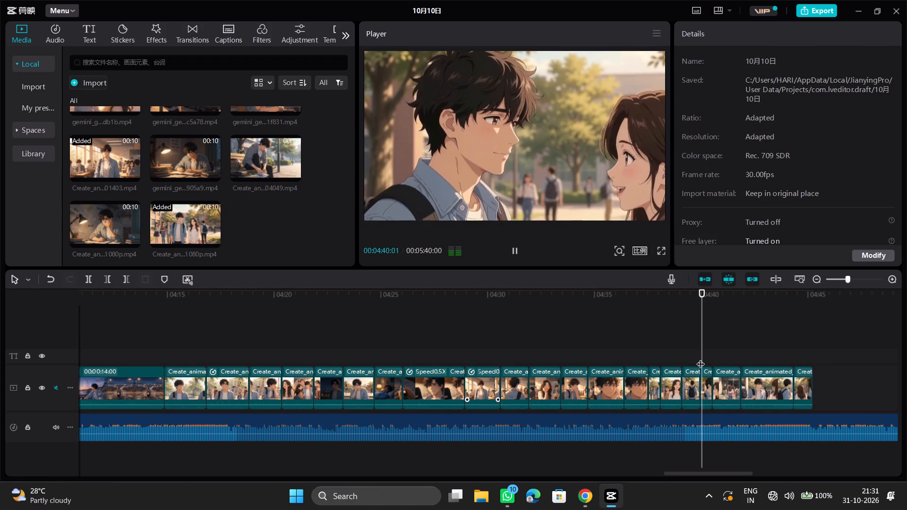
key(space)
click(695, 351)
key(space)
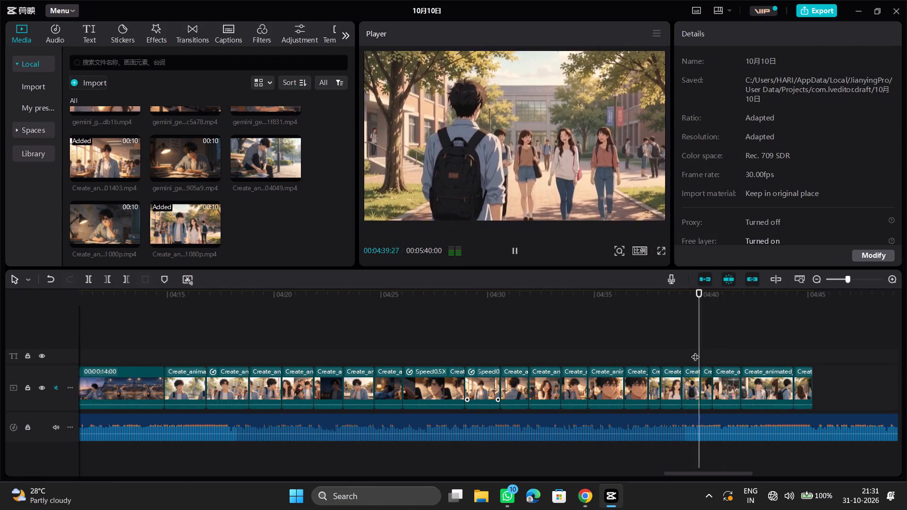
key(space)
click(710, 374)
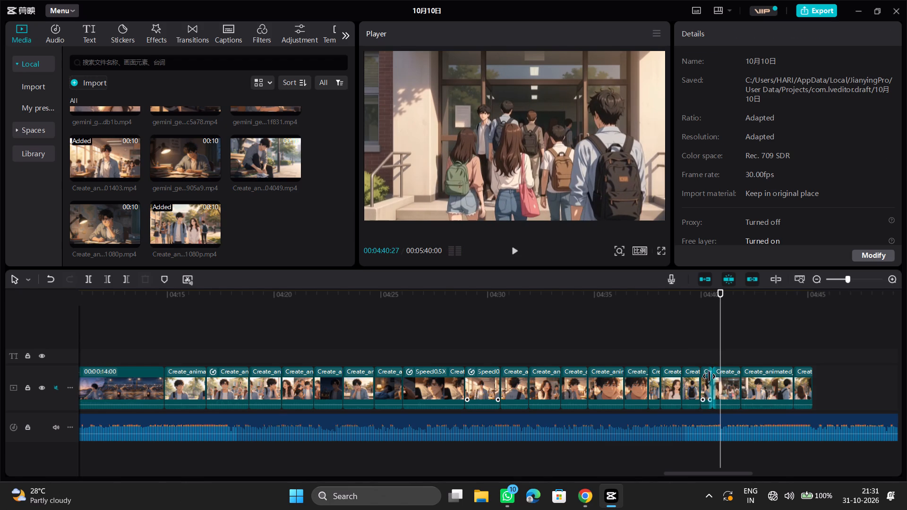
click(709, 376)
drag(714, 382, 719, 383)
Play from the backpack scene into the building-entrance scene and delete the entrance scene.
click(682, 355)
key(space)
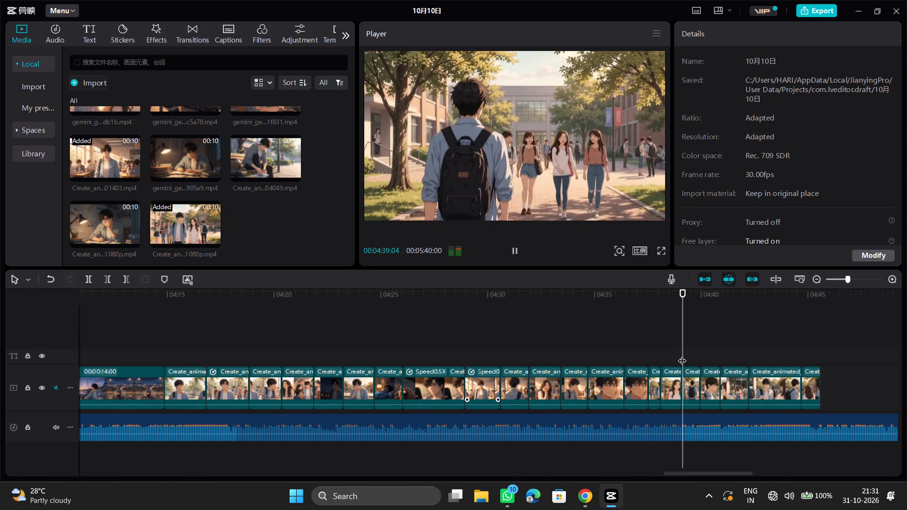
key(space)
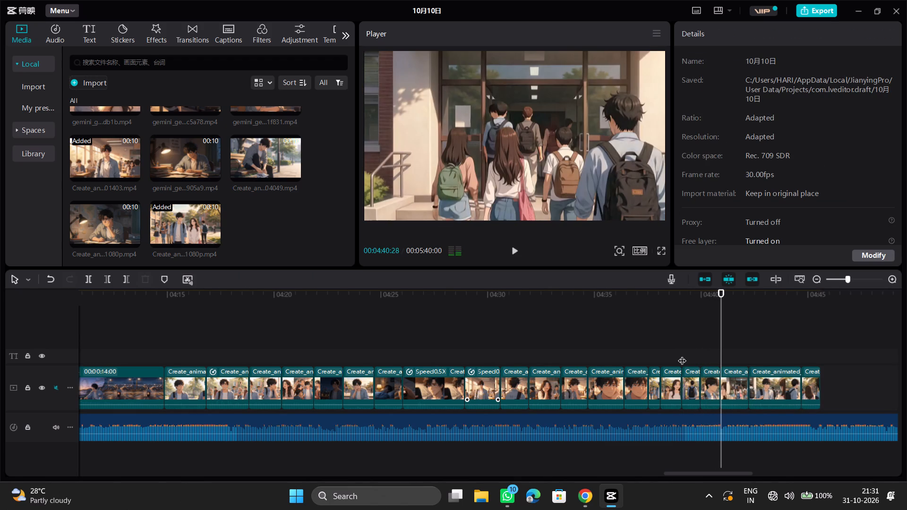
key(space)
key(space)
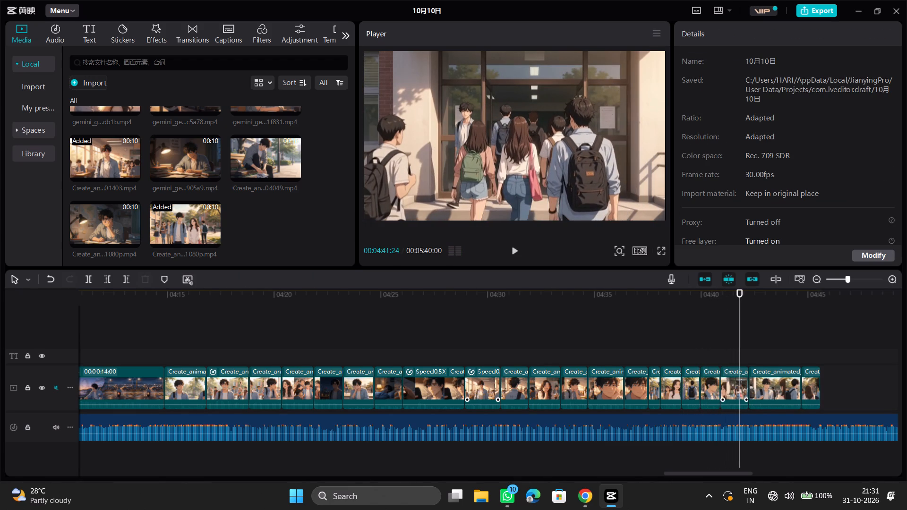
click(735, 386)
key(Delete)
Play through the remaining campus scenes and delete the final close-up of the smiling boy.
click(713, 352)
key(space)
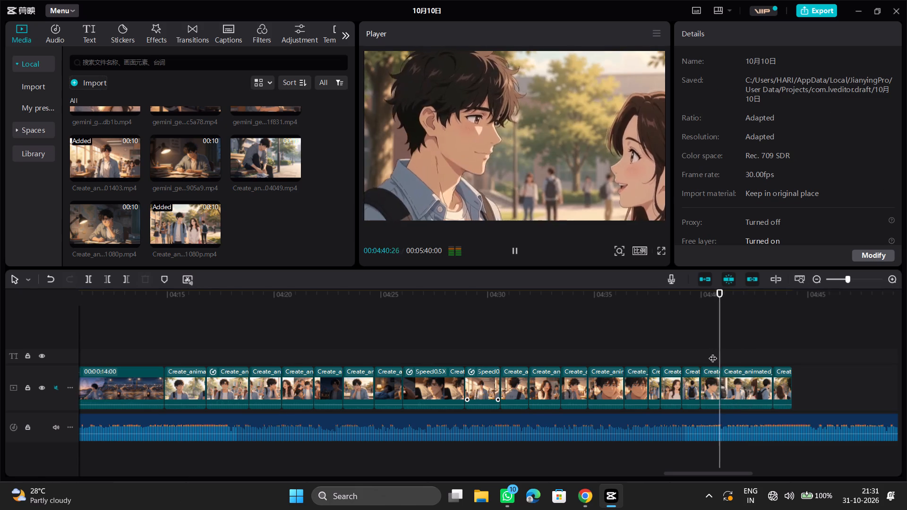
key(space)
key(space)
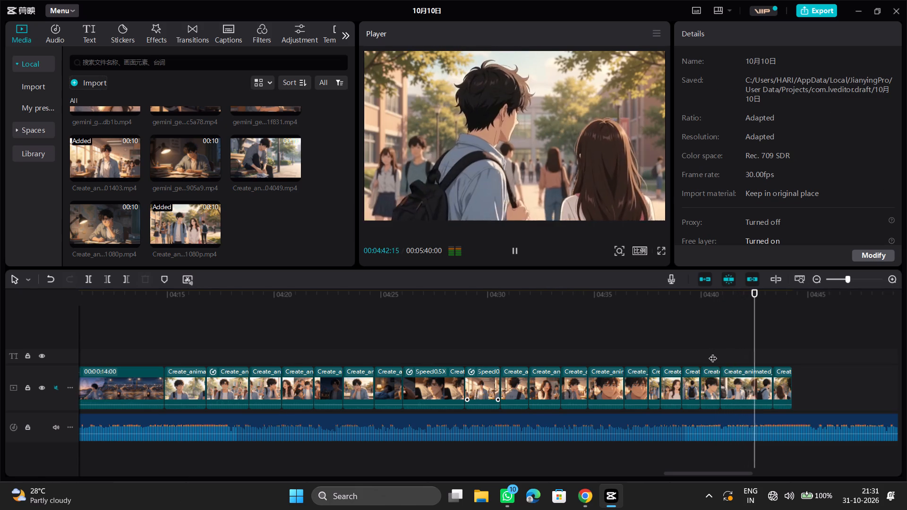
key(space)
key(space)
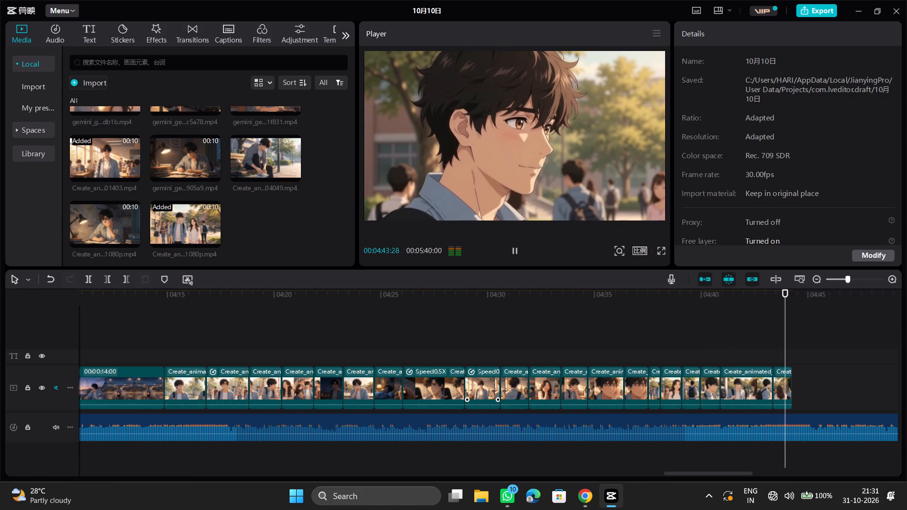
key(space)
click(779, 381)
key(Delete)
Slow the last remaining campus clip to 0.8x and trim its end to about 00:04:43:25.
click(736, 346)
key(space)
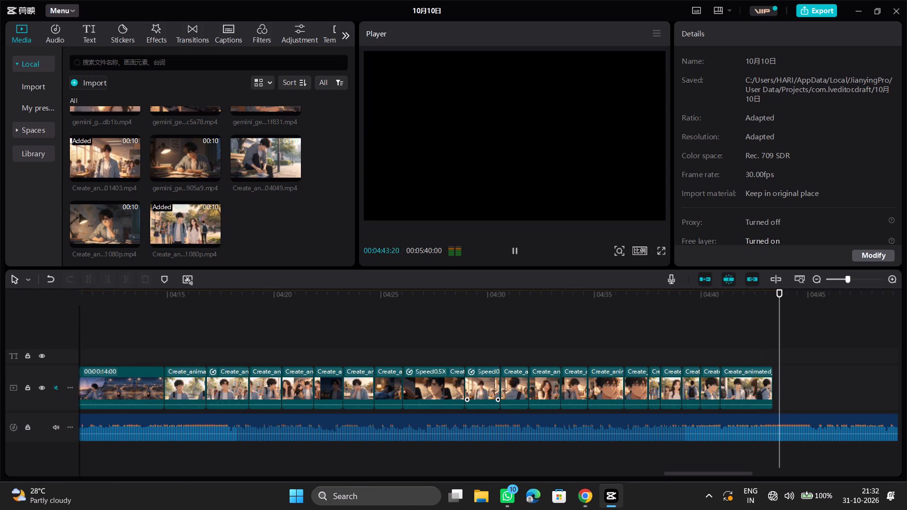
key(space)
click(743, 385)
click(762, 37)
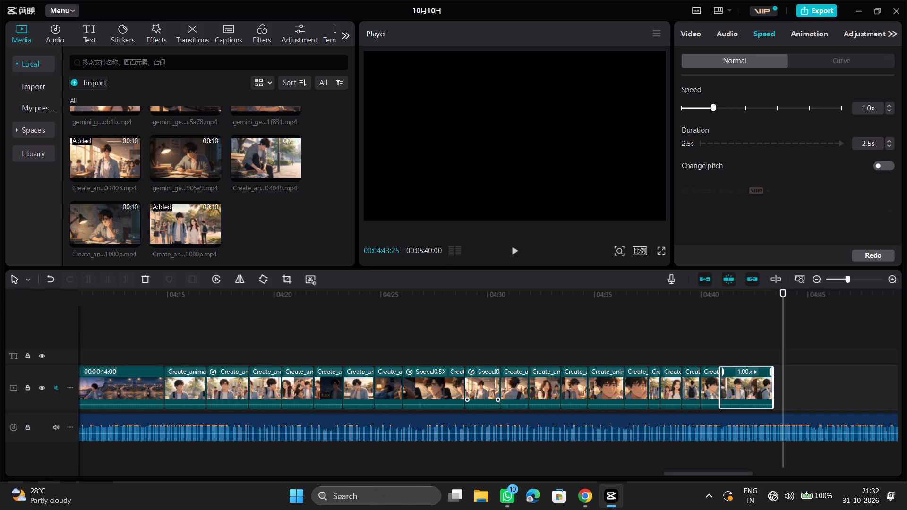
drag(711, 109, 704, 109)
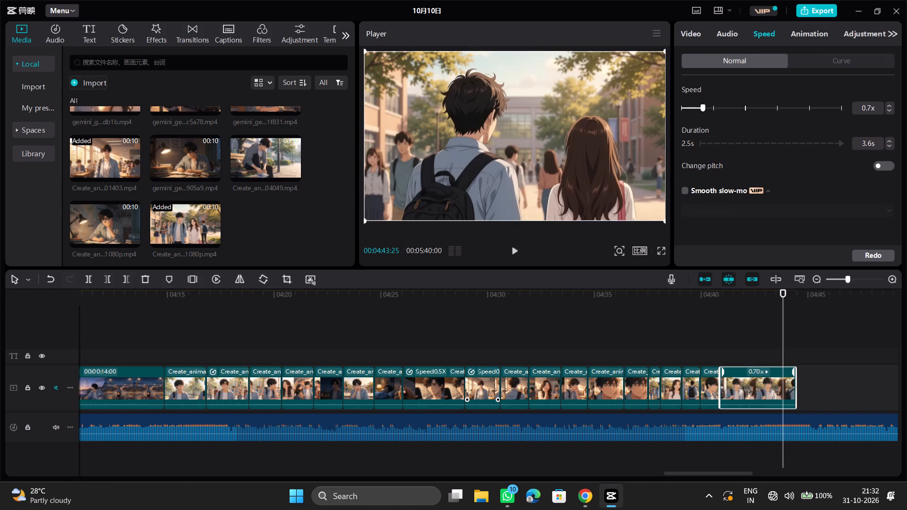
click(704, 108)
drag(785, 383, 782, 383)
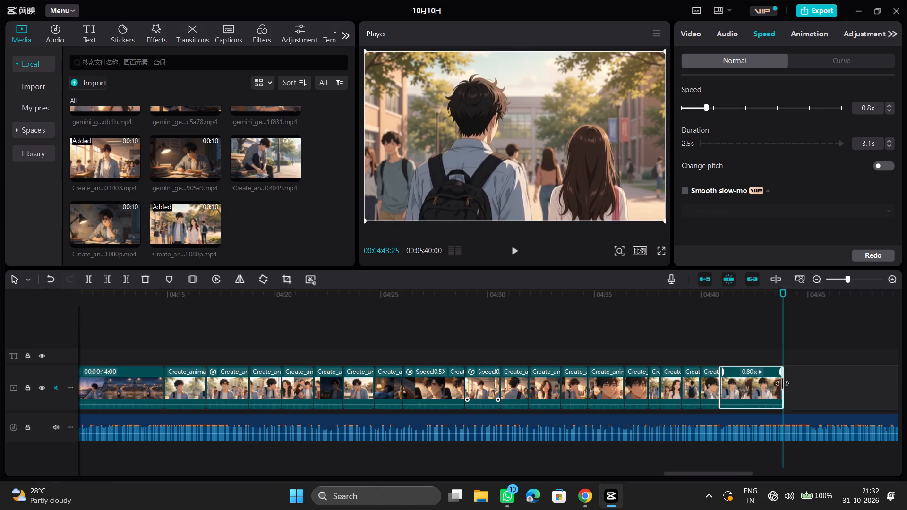
drag(782, 383, 780, 383)
Enable smooth slow-mo on the slowed last clip and choose another method in place of Frame blending.
click(684, 191)
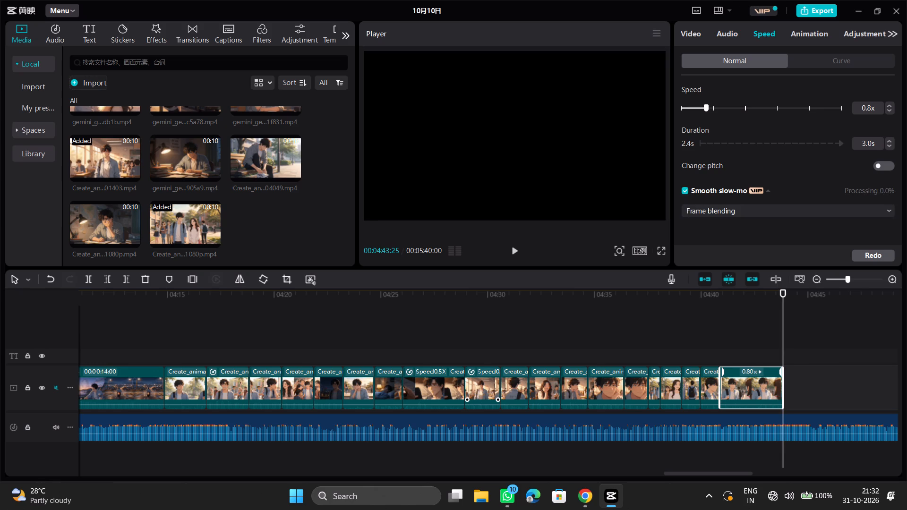
click(708, 216)
click(713, 254)
Play the edited sequence through to its end to review the cuts and the slowed last clip.
click(580, 337)
key(space)
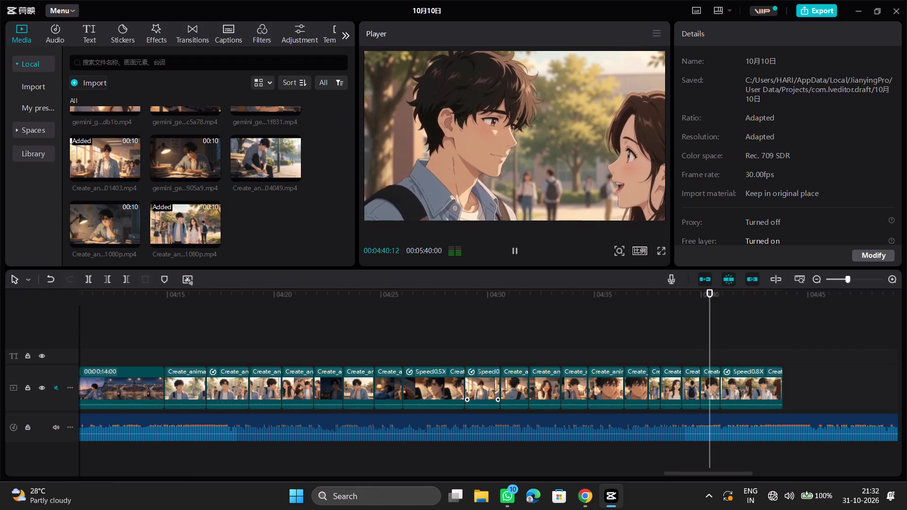
click(560, 349)
key(space)
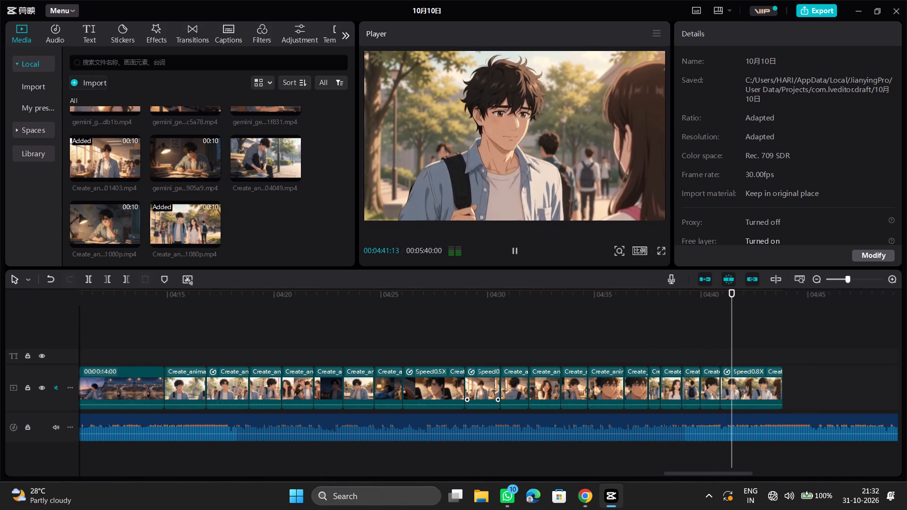
key(space)
key(space)
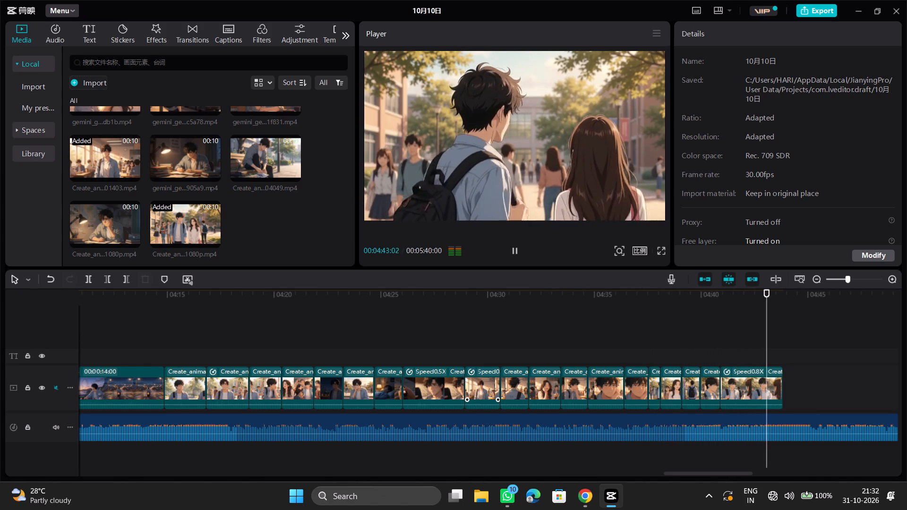
key(space)
key(space)
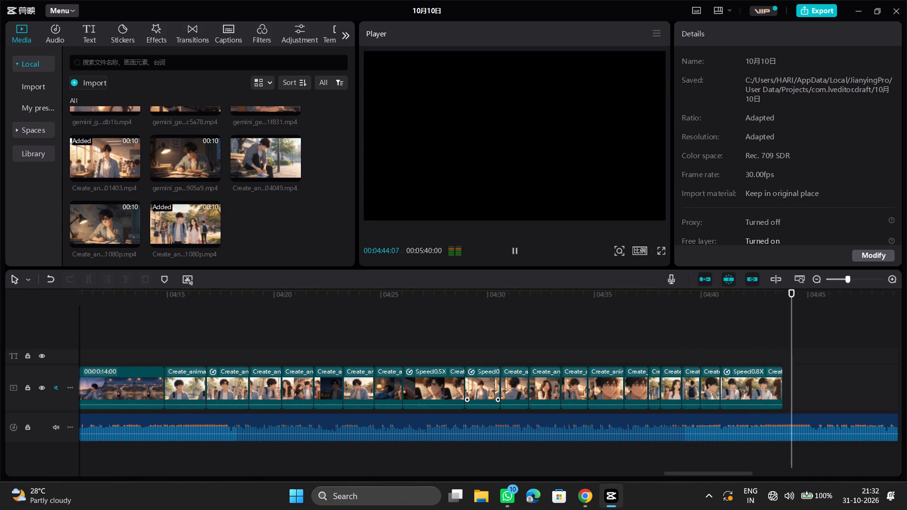
key(space)
Select the slowed last clip with the playhead placed at about 00:04:42:16.
scroll(776, 355, left, 1)
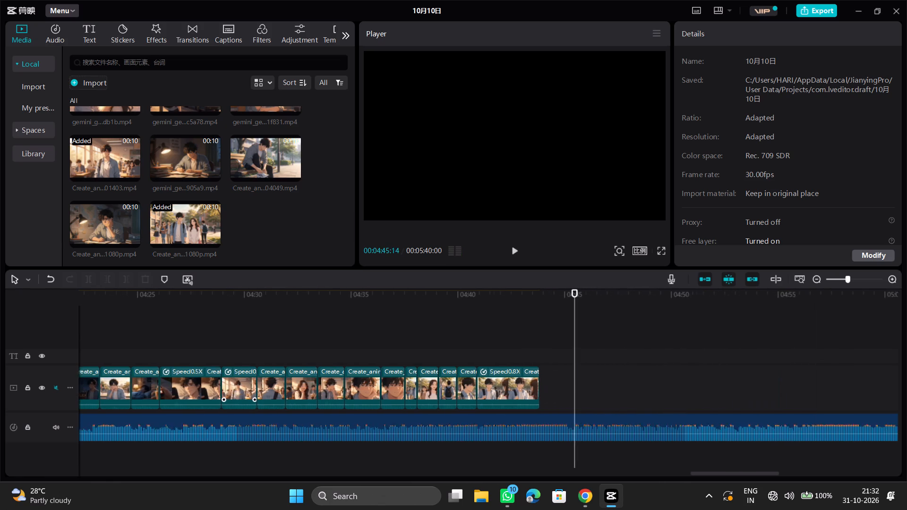
scroll(642, 382, left, 1)
click(499, 348)
click(494, 393)
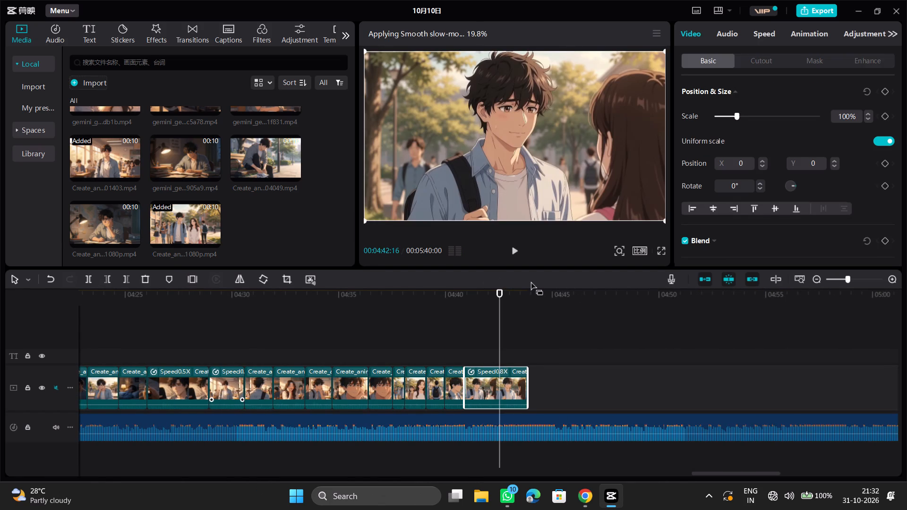
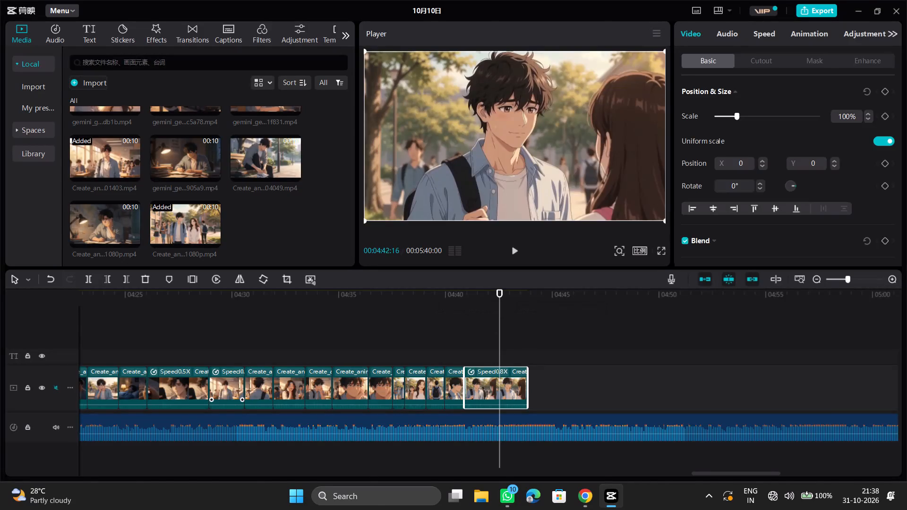
Play the timeline from about 00:04:40:13 past the last video clip and review the rest of the music track.
click(455, 312)
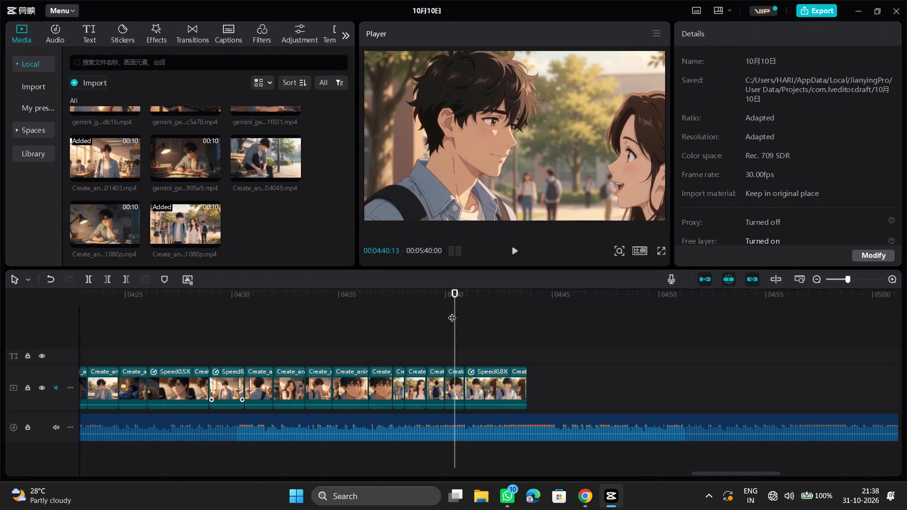
key(space)
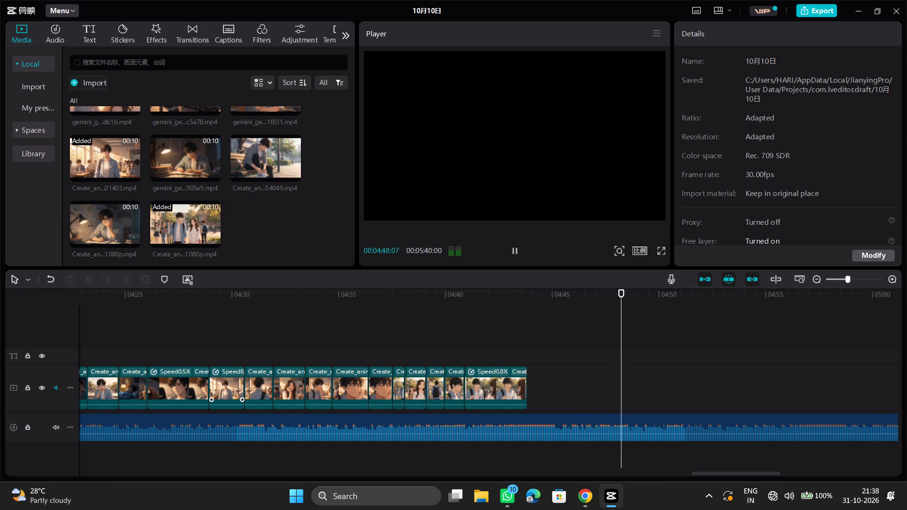
scroll(452, 311, left, 1)
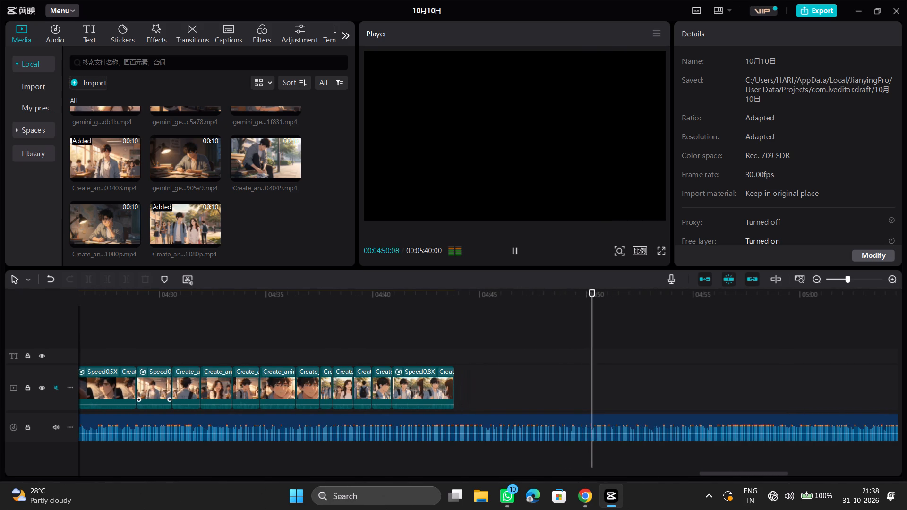
scroll(451, 324, left, 1)
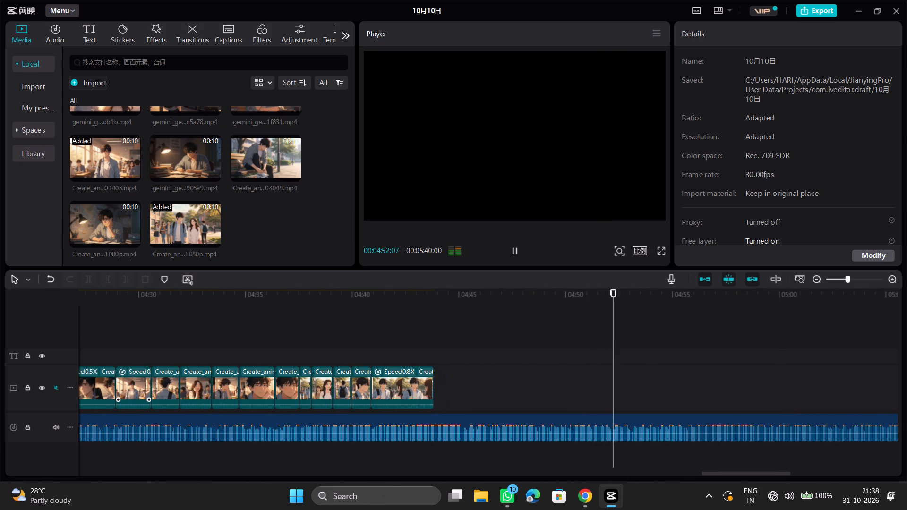
scroll(451, 324, left, 1)
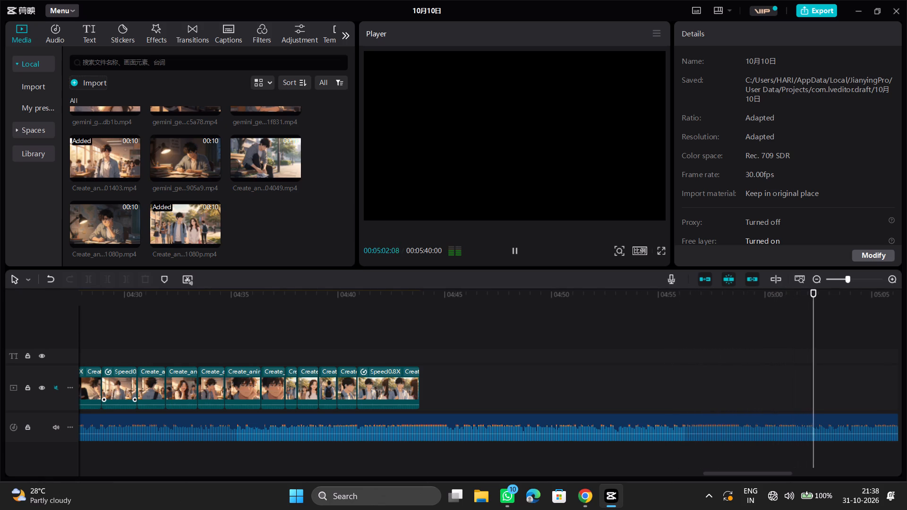
scroll(646, 328, left, 1)
scroll(302, 364, left, 1)
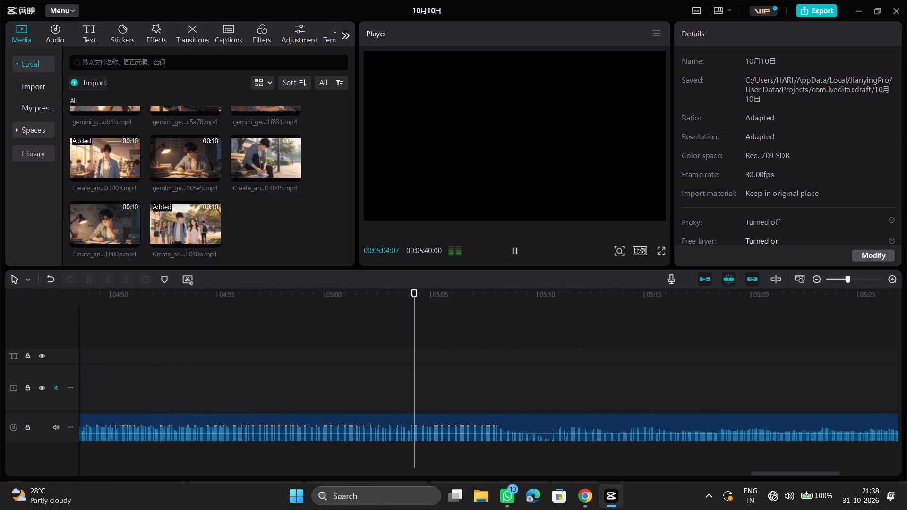
scroll(309, 376, left, 1)
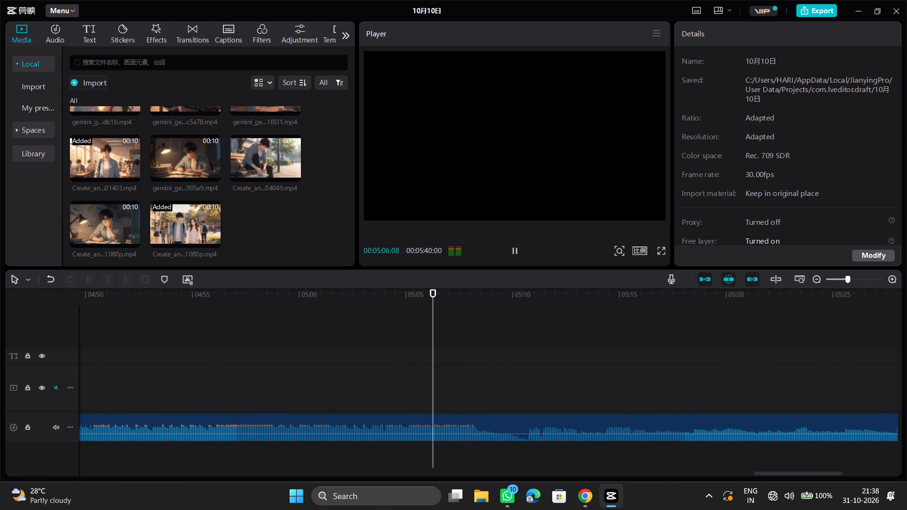
scroll(377, 378, right, 1)
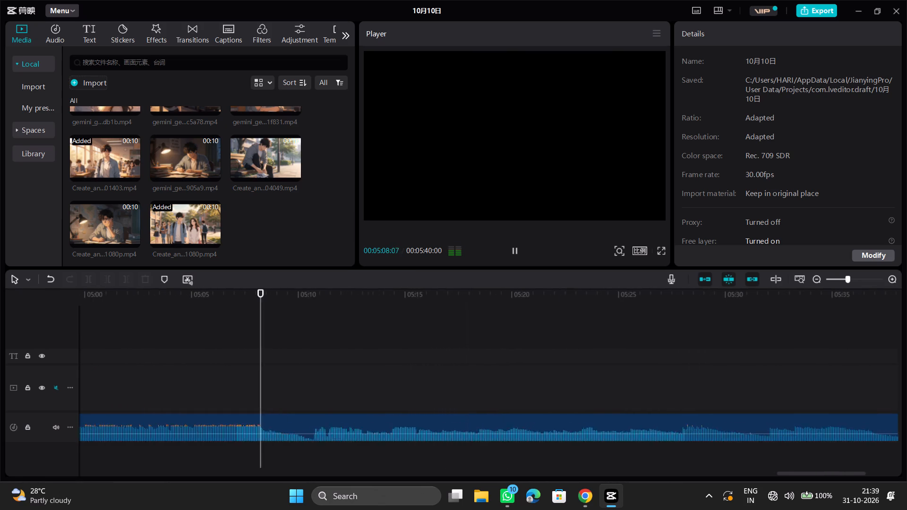
scroll(377, 378, right, 1)
Replay the closing part of the slowed last clip through to its end at about 00:04:43:25.
click(357, 338)
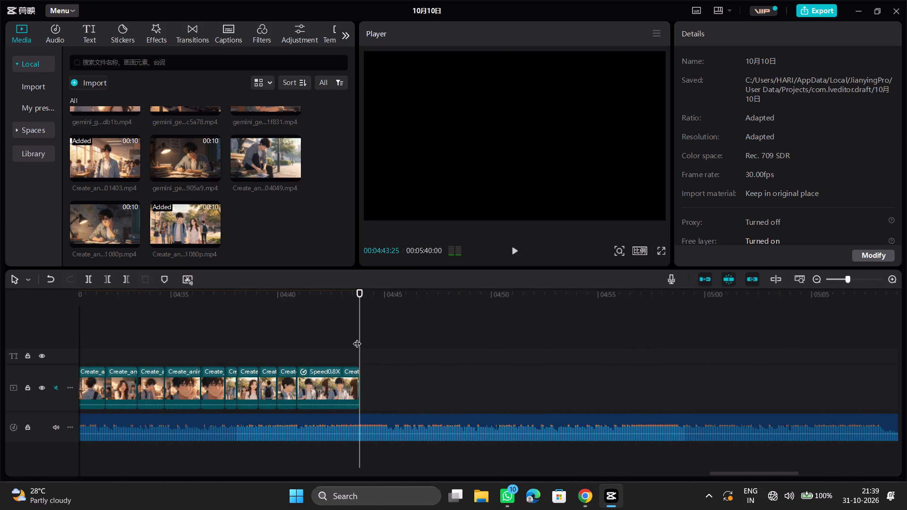
click(333, 341)
key(space)
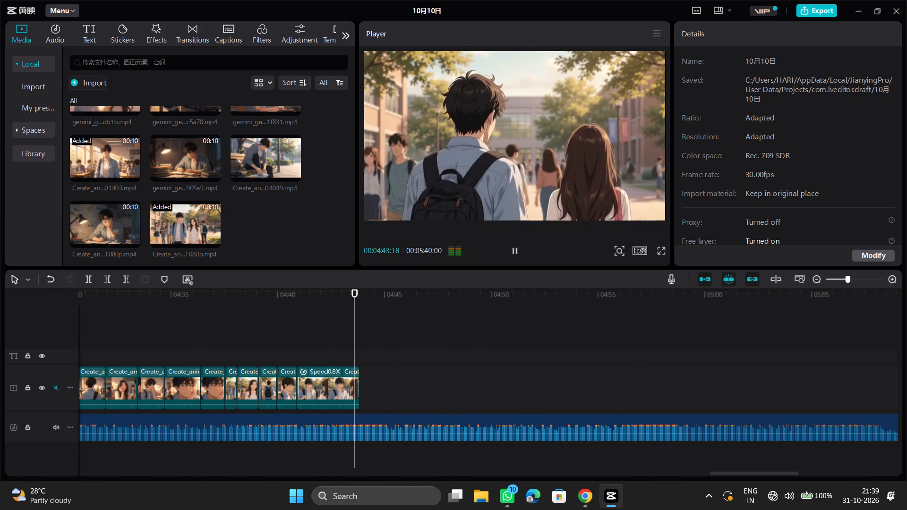
key(space)
Preview the imported desk-study, shoe-tying and couple clips in the media library to look for the next scene.
click(194, 156)
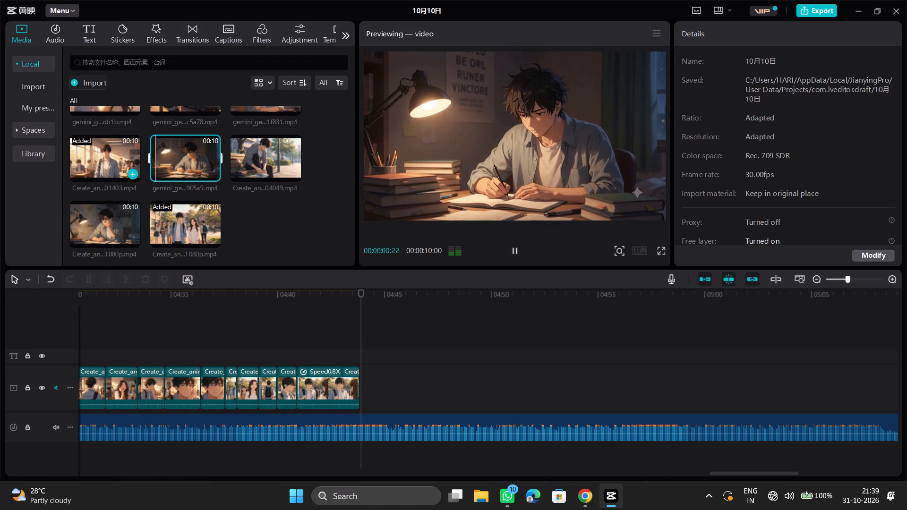
click(93, 228)
click(248, 153)
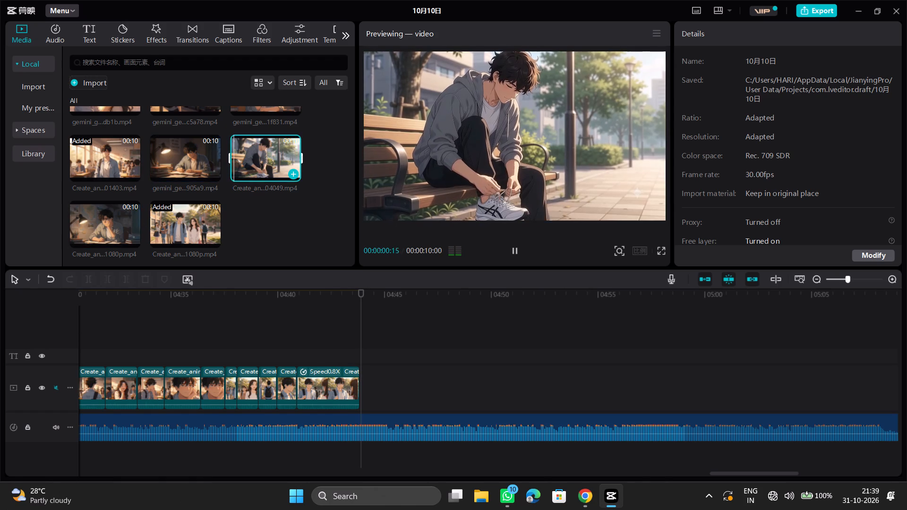
scroll(246, 174, up, 2)
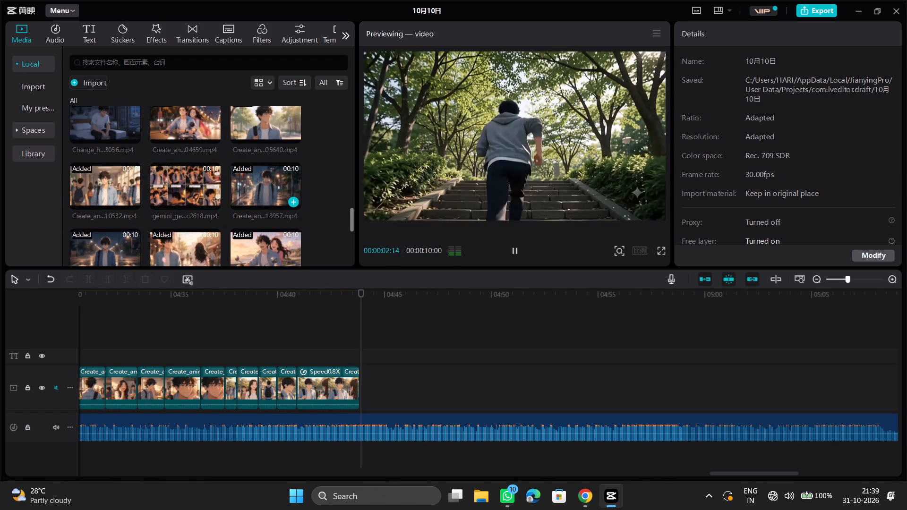
scroll(238, 195, up, 1)
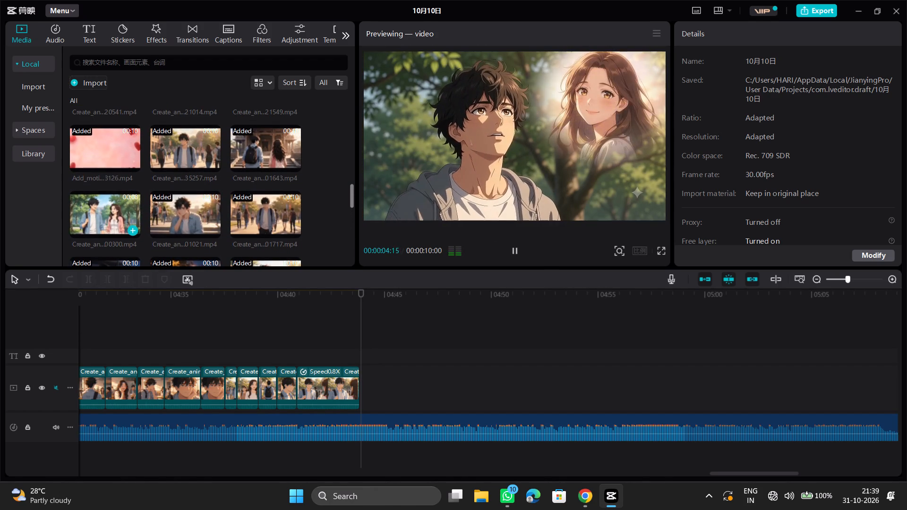
click(108, 217)
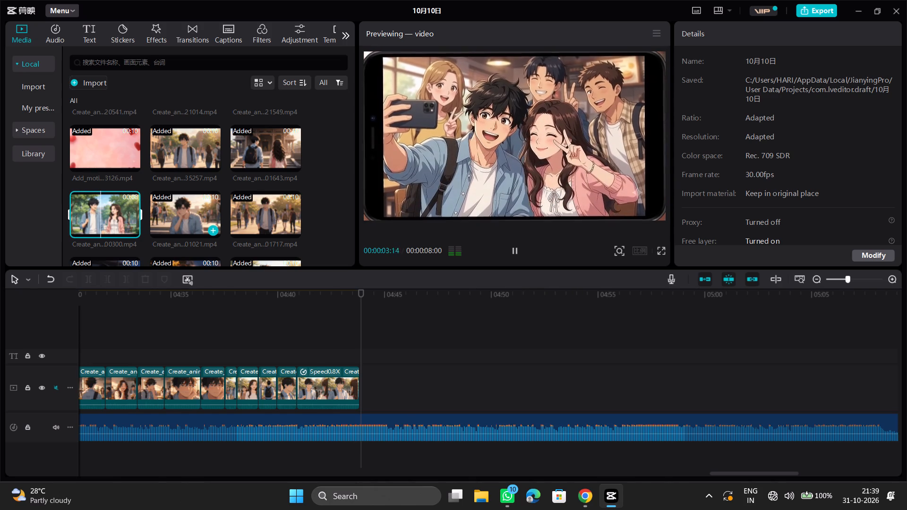
scroll(206, 200, down, 6)
click(194, 158)
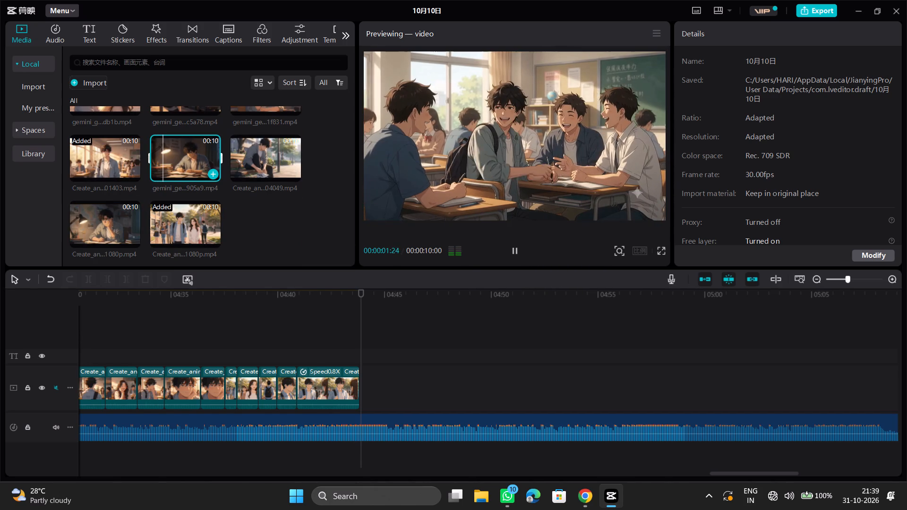
key(space)
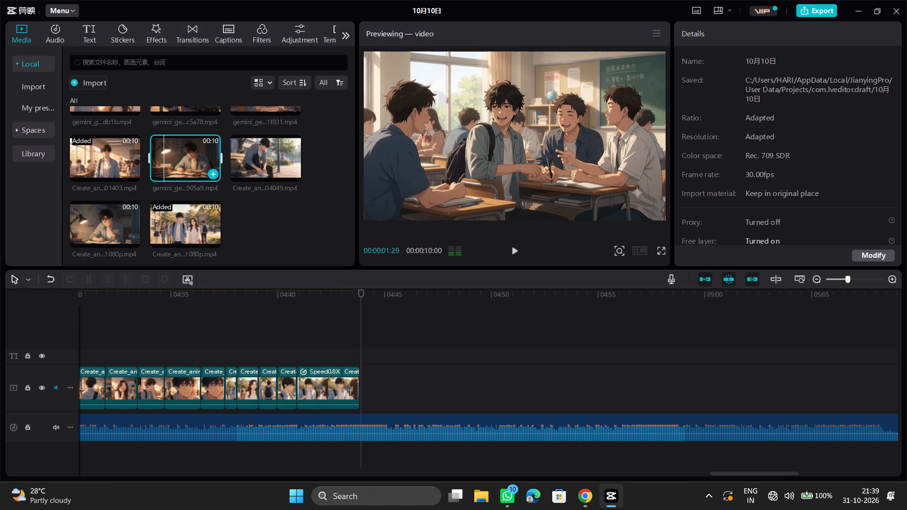
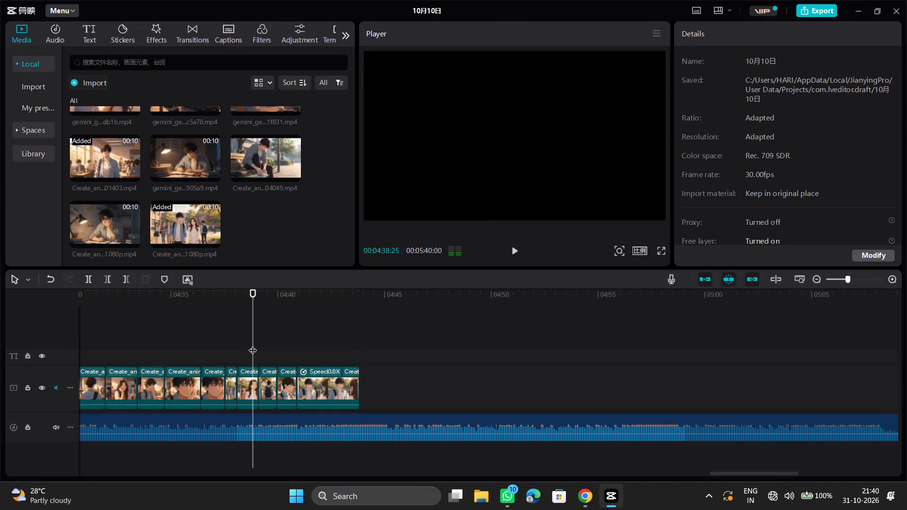
Replay the closing clips from about 00:04:38:25, pausing near the end of the slowed last clip at about 00:04:43:12.
key(space)
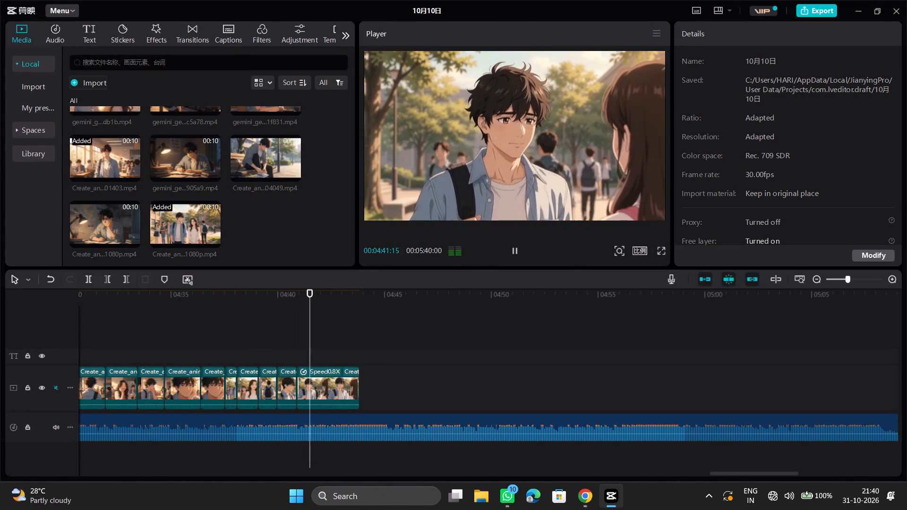
key(space)
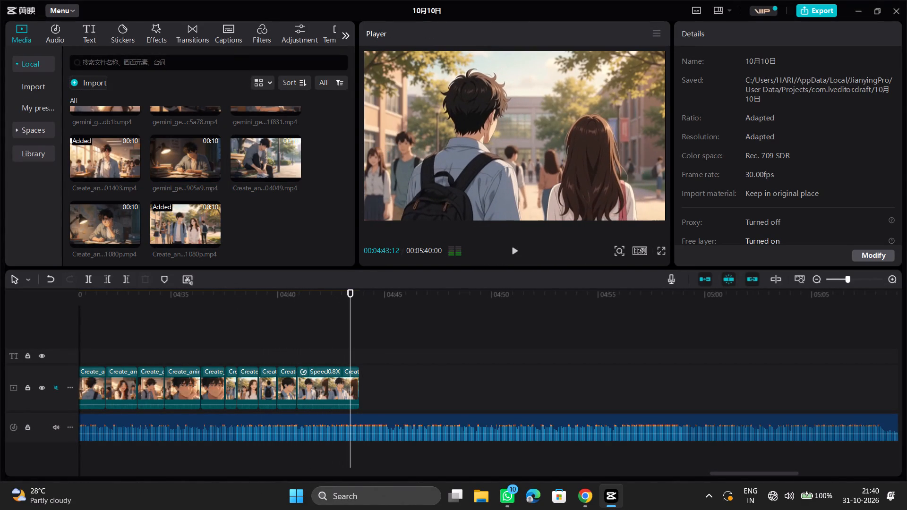